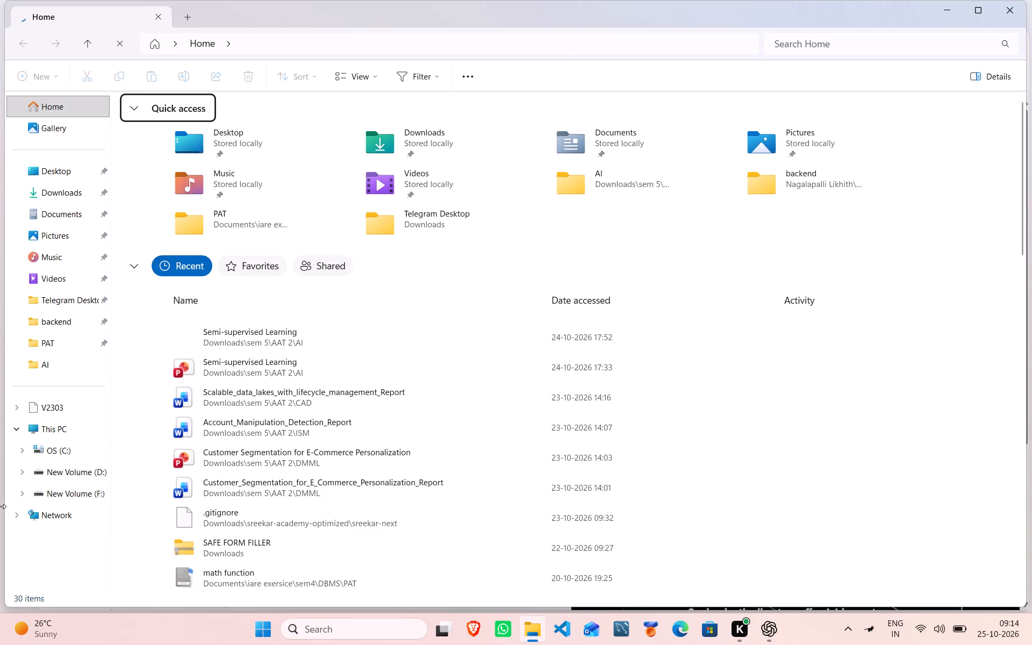
pyautogui.click(64, 193)
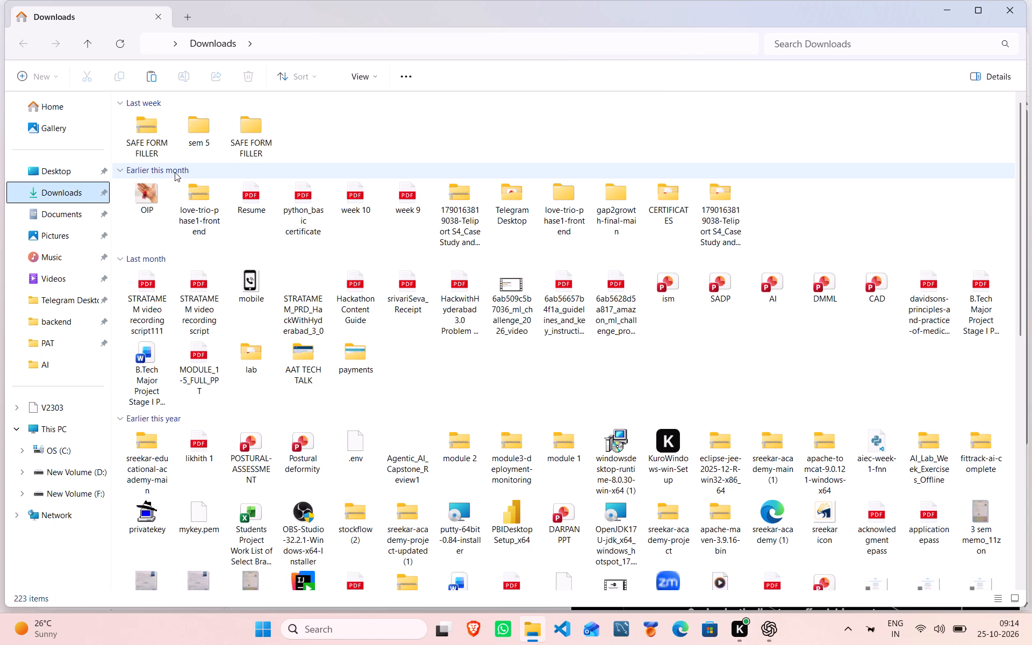
pyautogui.doubleClick(191, 140)
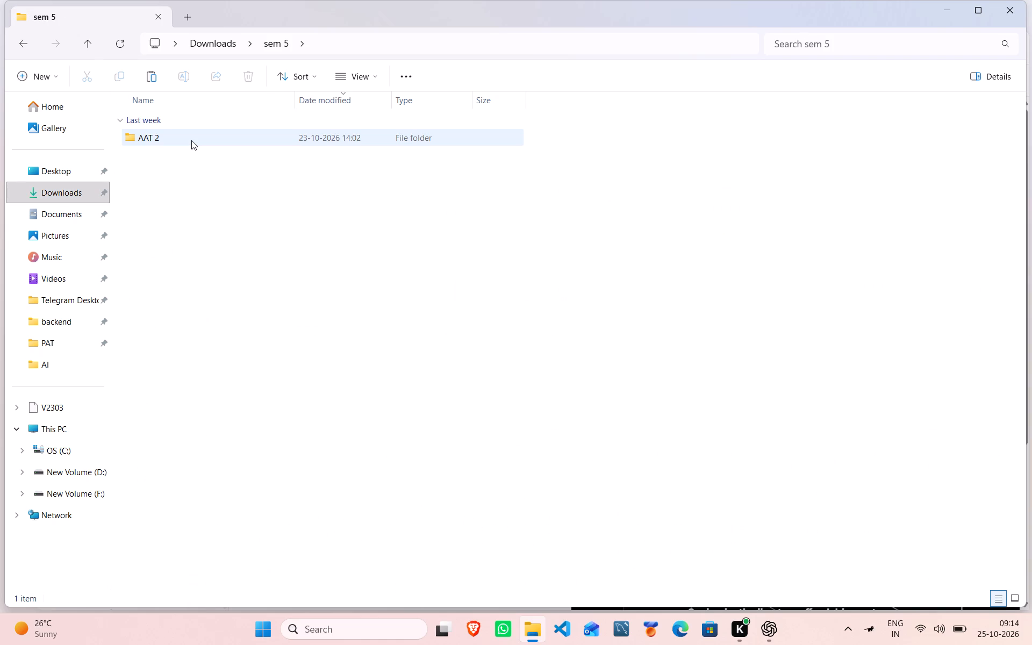
pyautogui.doubleClick(191, 140)
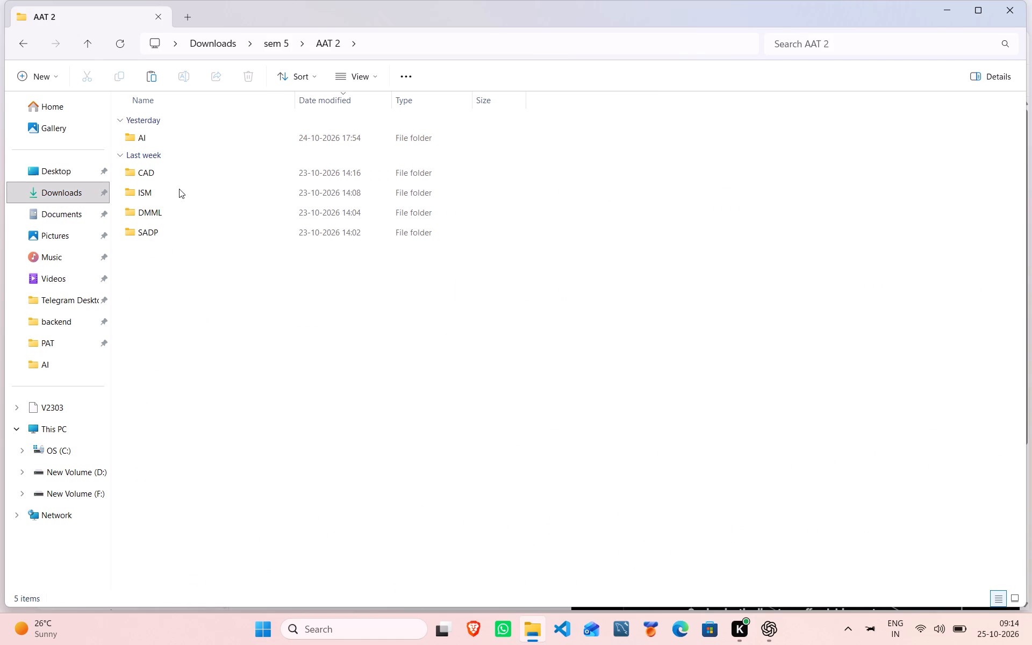
pyautogui.doubleClick(157, 176)
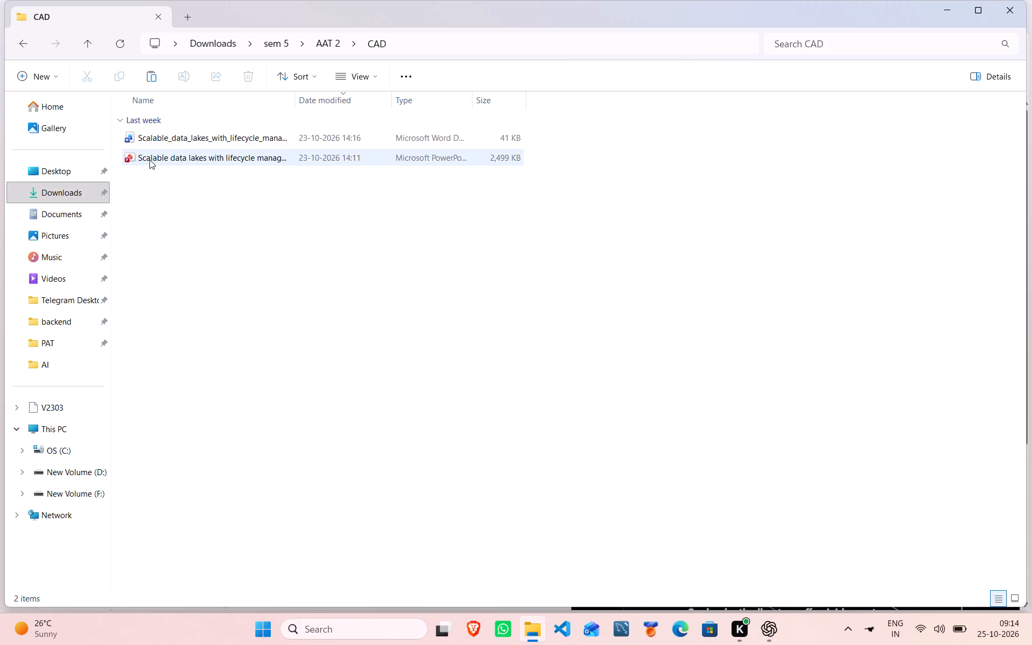
pyautogui.doubleClick(149, 160)
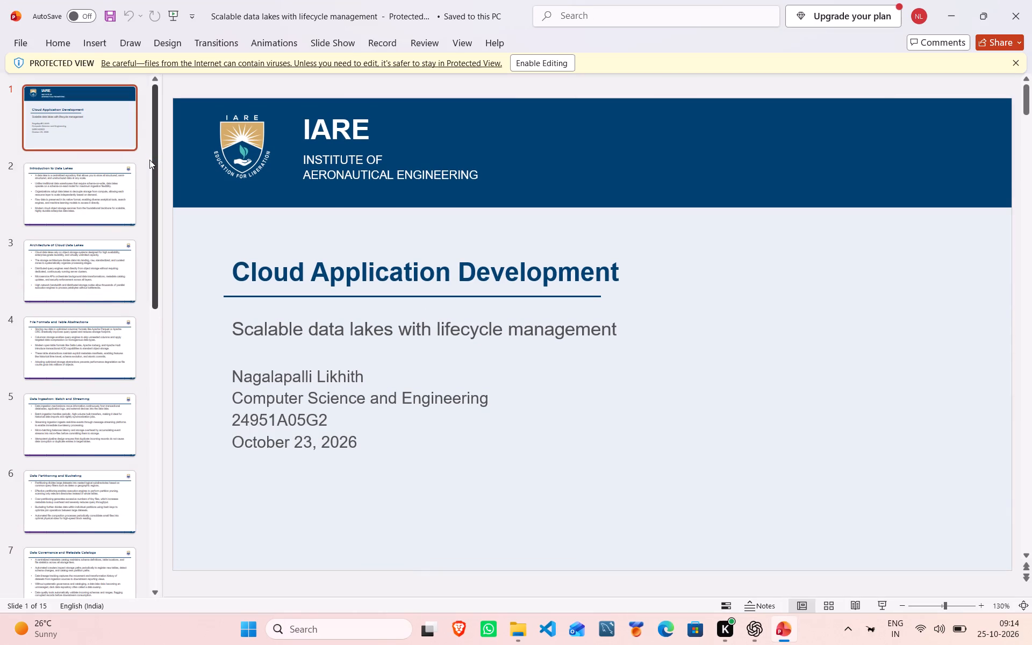
pyautogui.click(551, 66)
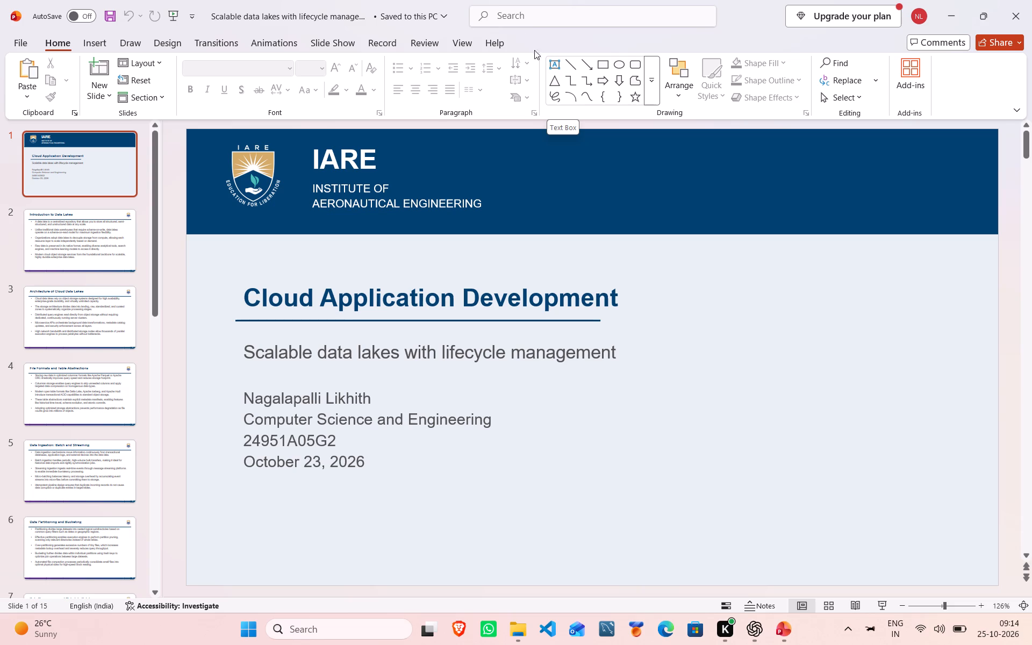
# Record about 13 seconds of presenter video on slide 1, pause the recording, and return to the slide editor.
pyautogui.click(379, 44)
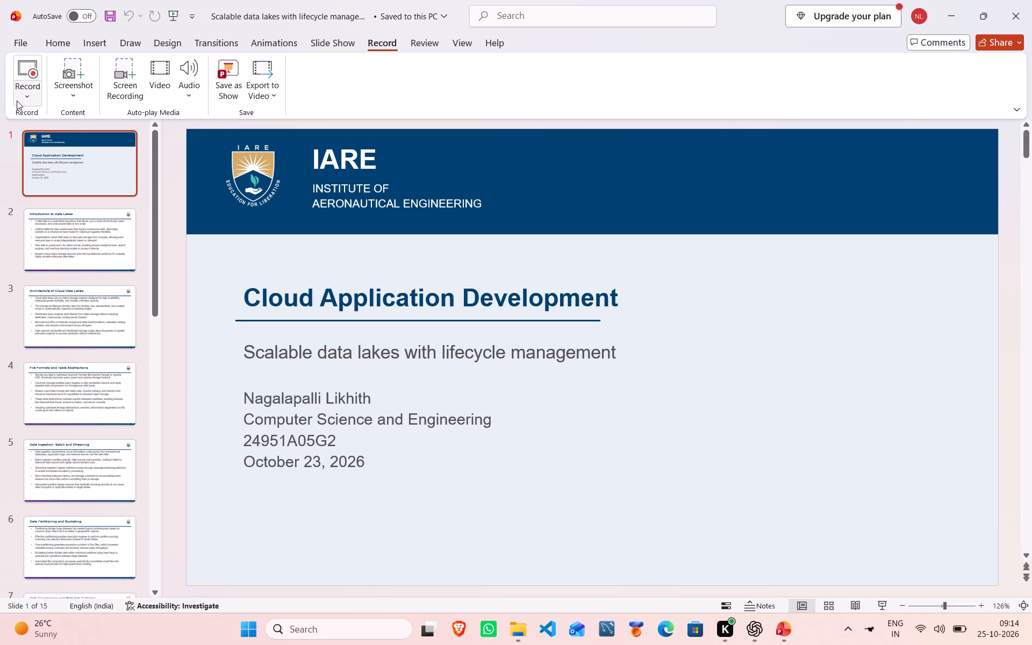
pyautogui.click(17, 101)
pyautogui.click(35, 120)
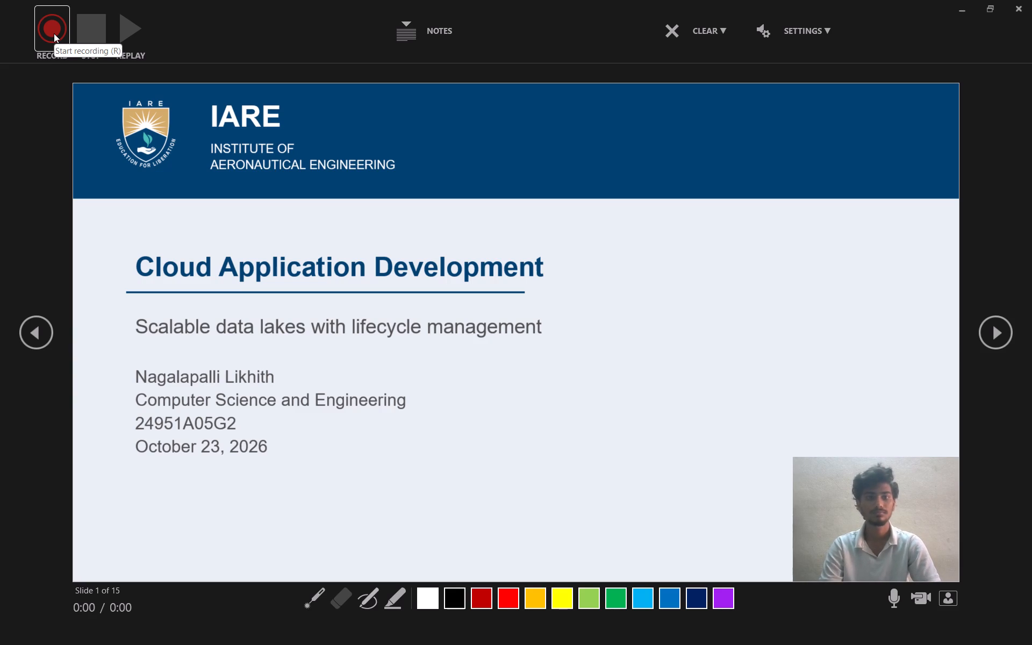
pyautogui.click(54, 33)
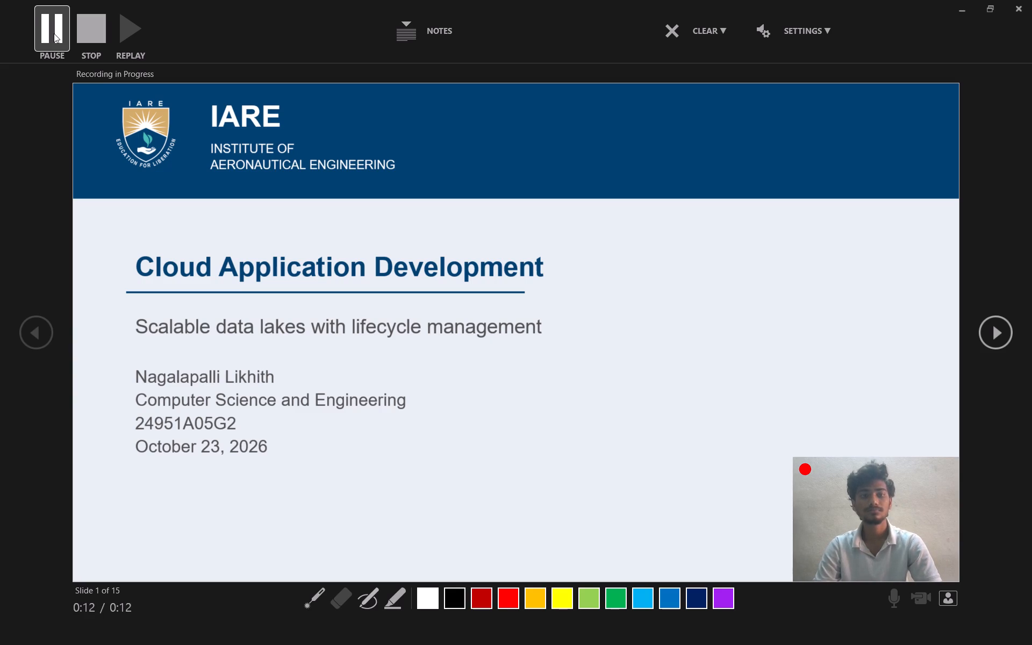
pyautogui.click(54, 33)
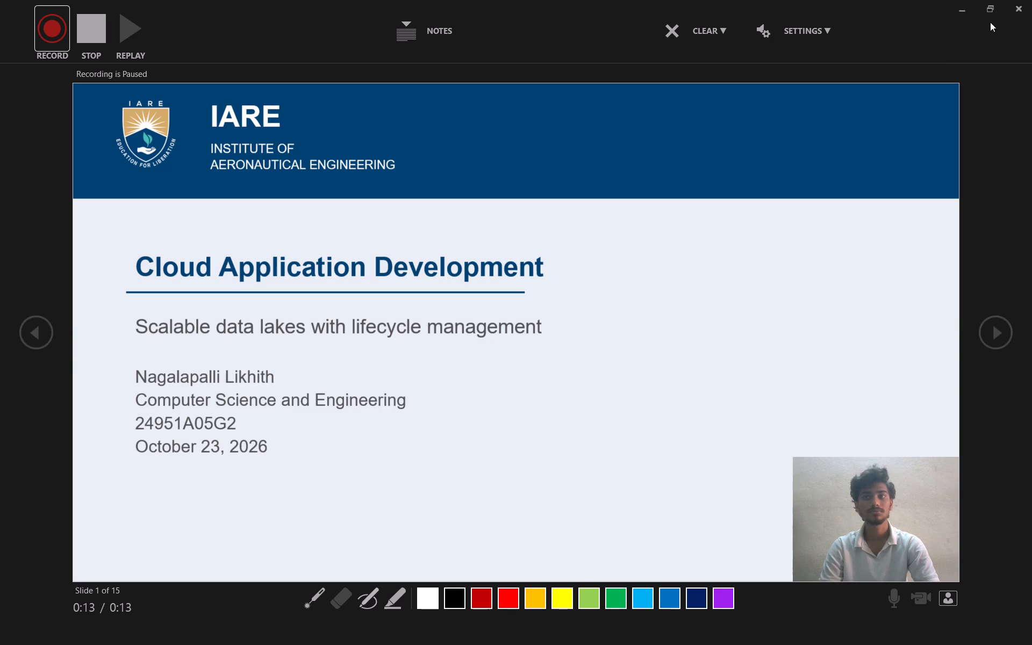
pyautogui.click(719, 30)
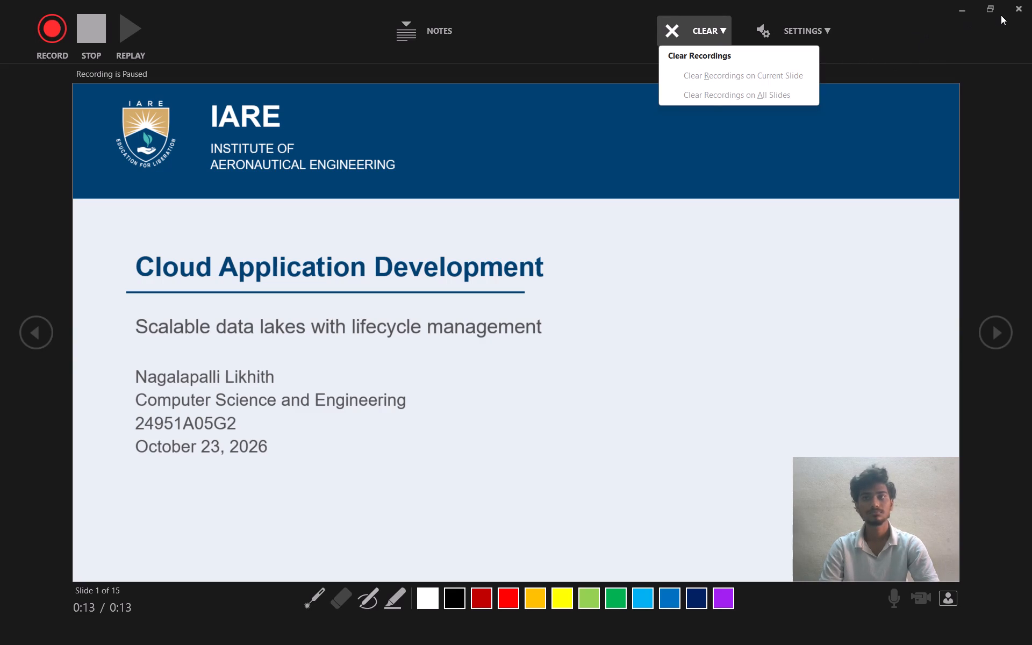
pyautogui.click(1015, 10)
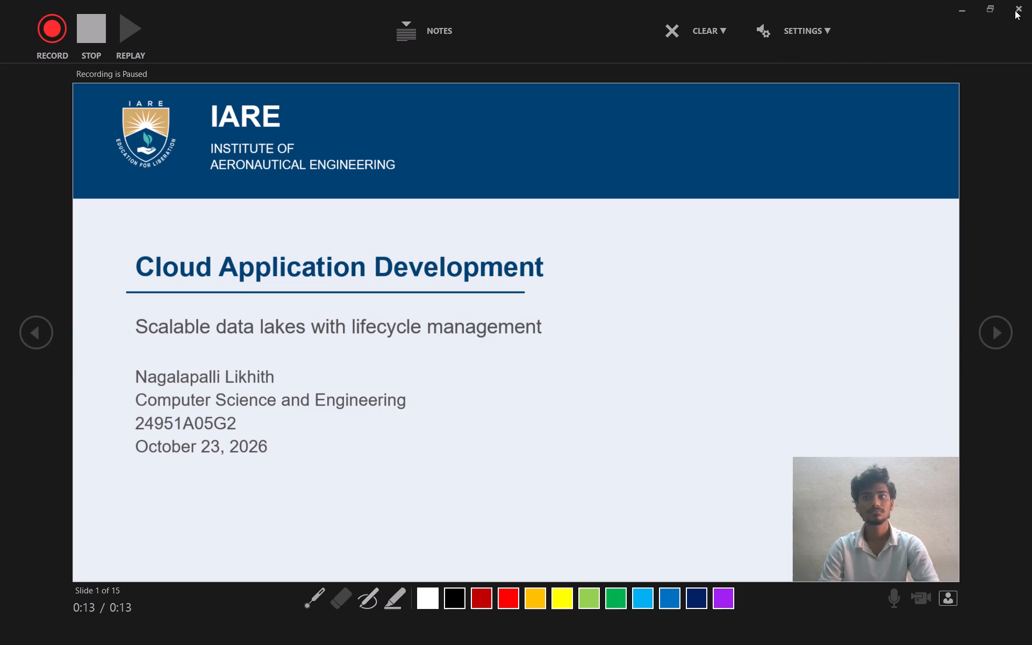
pyautogui.click(1019, 9)
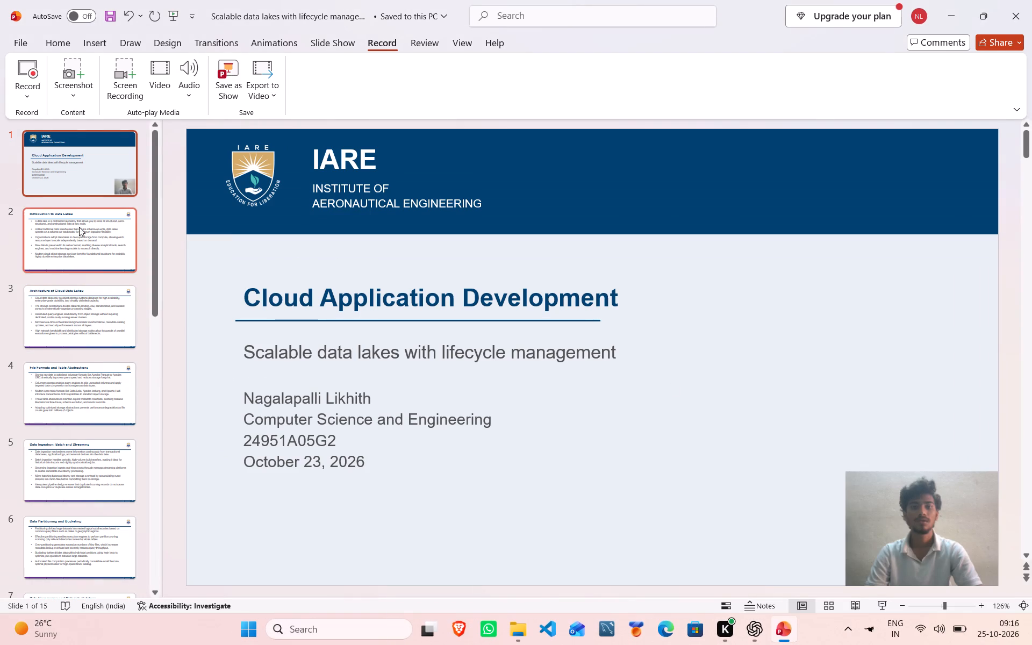
# Go to slide 2, "Introduction to Data Lakes".
pyautogui.click(81, 239)
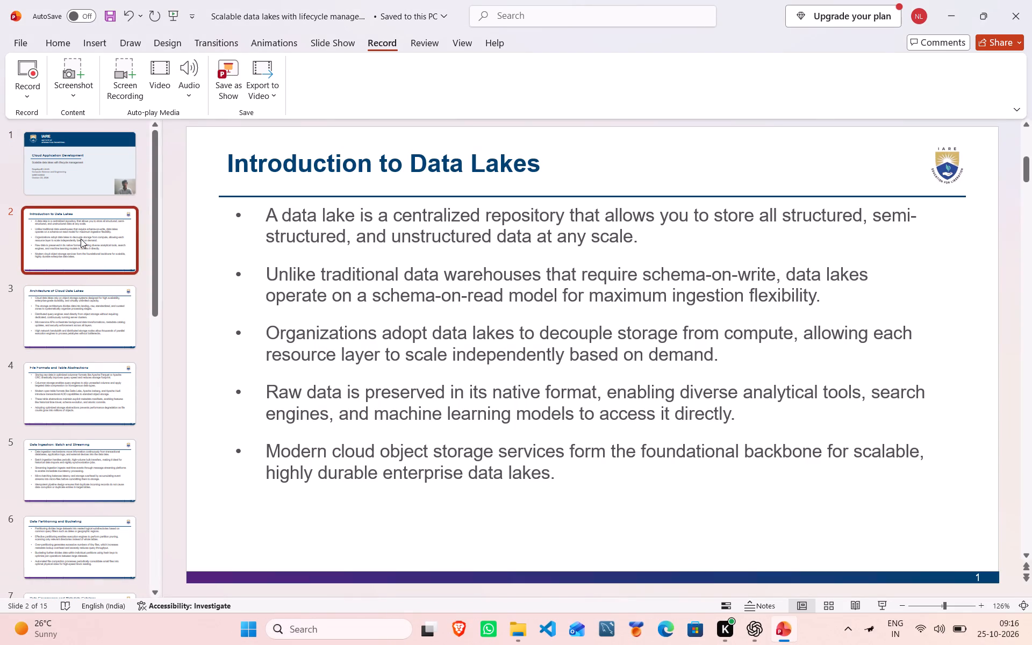
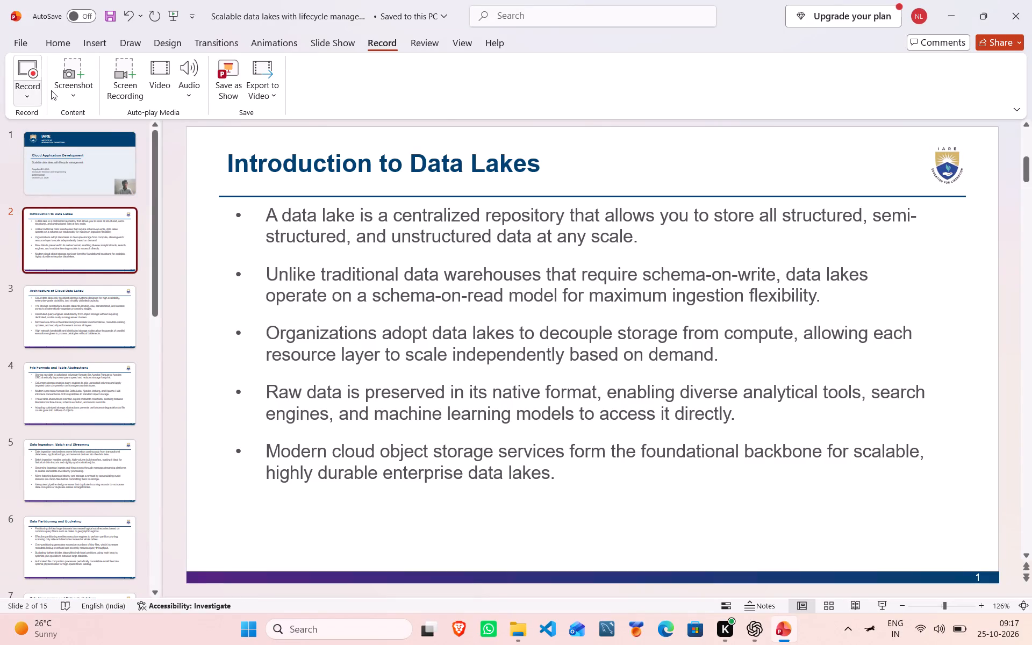
# Delete the presenter video from slide 1, "Cloud Application Development".
pyautogui.click(101, 167)
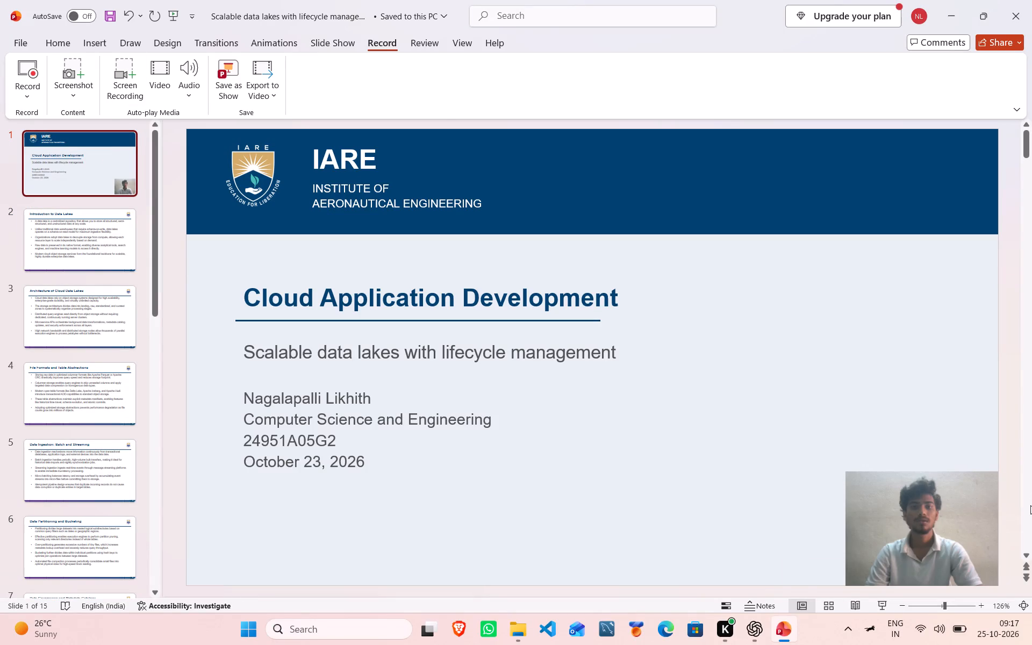
pyautogui.click(907, 540)
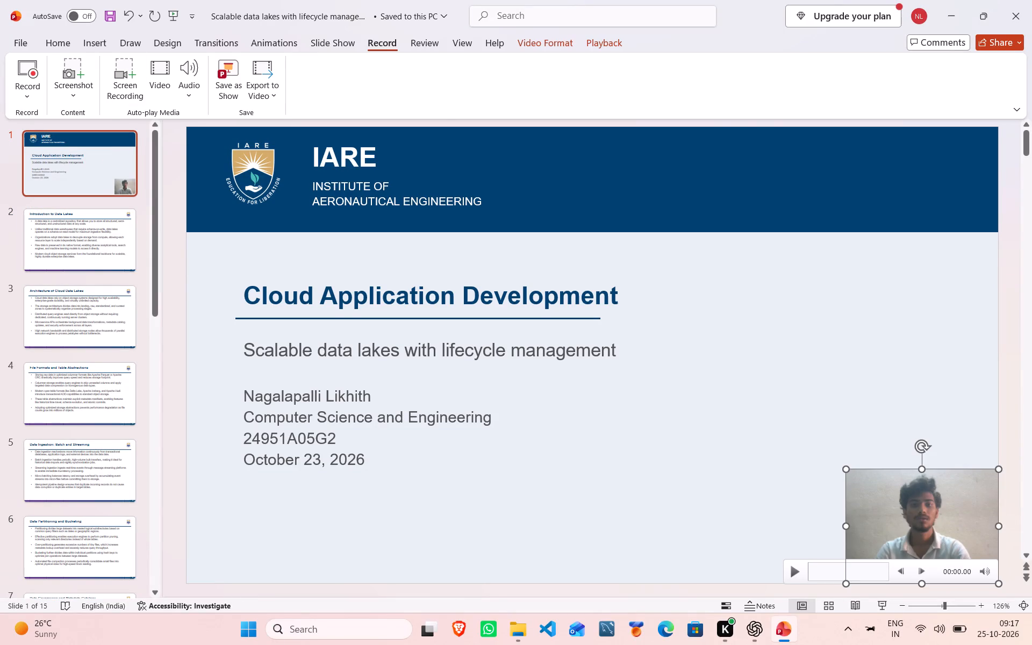
pyautogui.press('Delete')
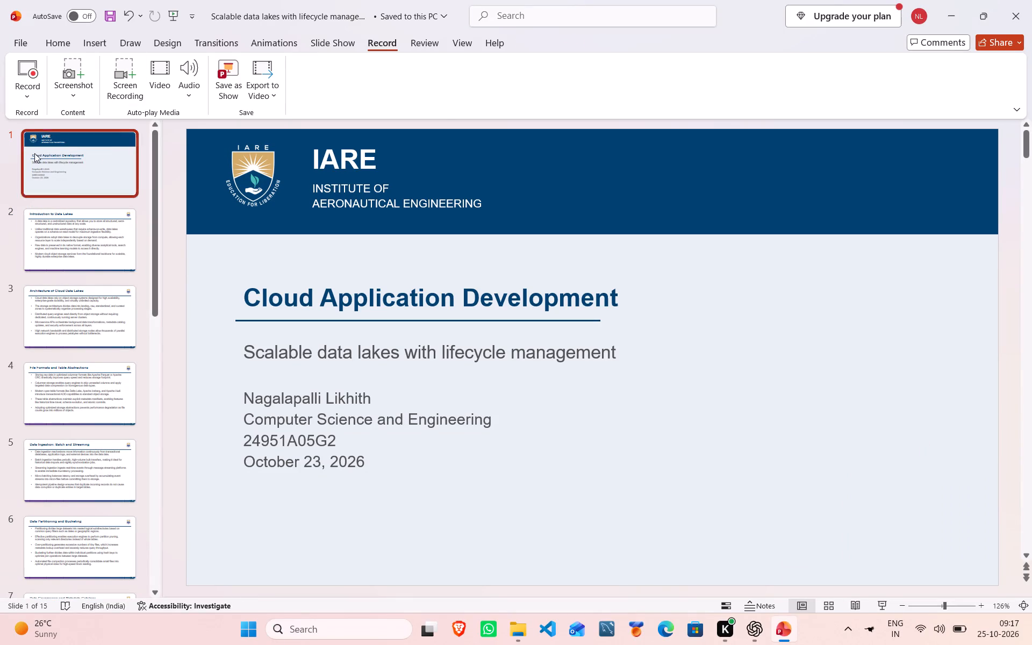
# Open the recording view from the current slide, slide 1, and clear the recordings on all slides.
pyautogui.click(32, 98)
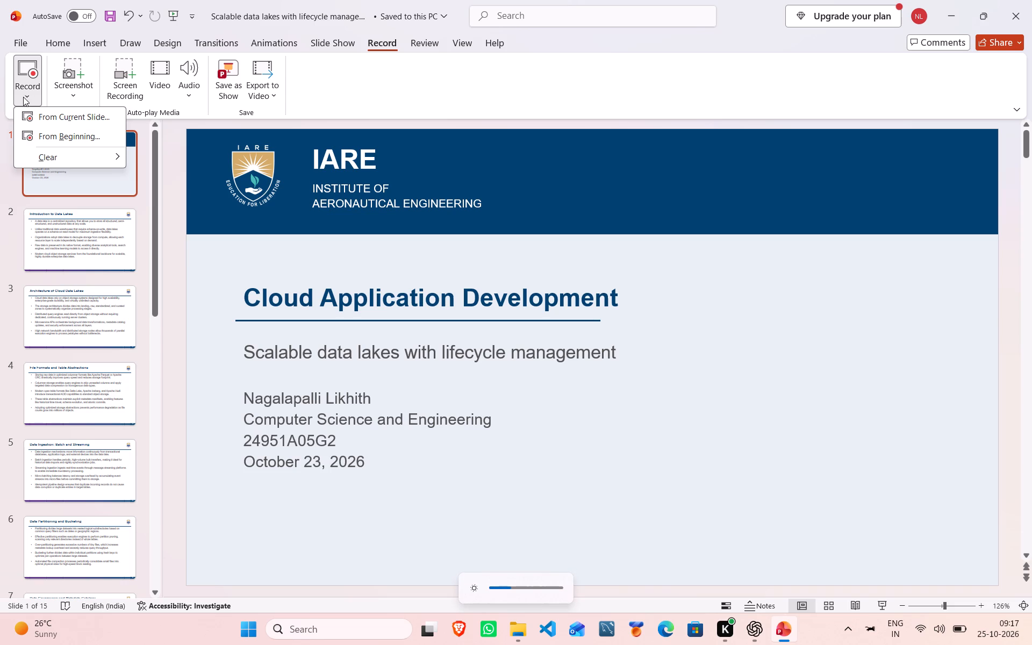
pyautogui.click(55, 120)
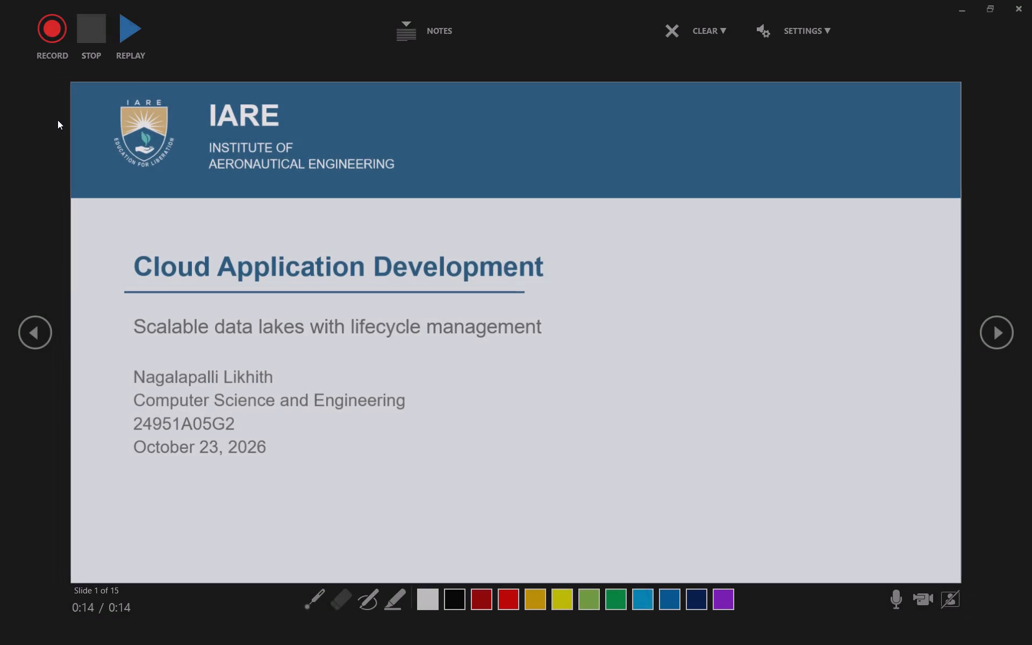
pyautogui.click(701, 30)
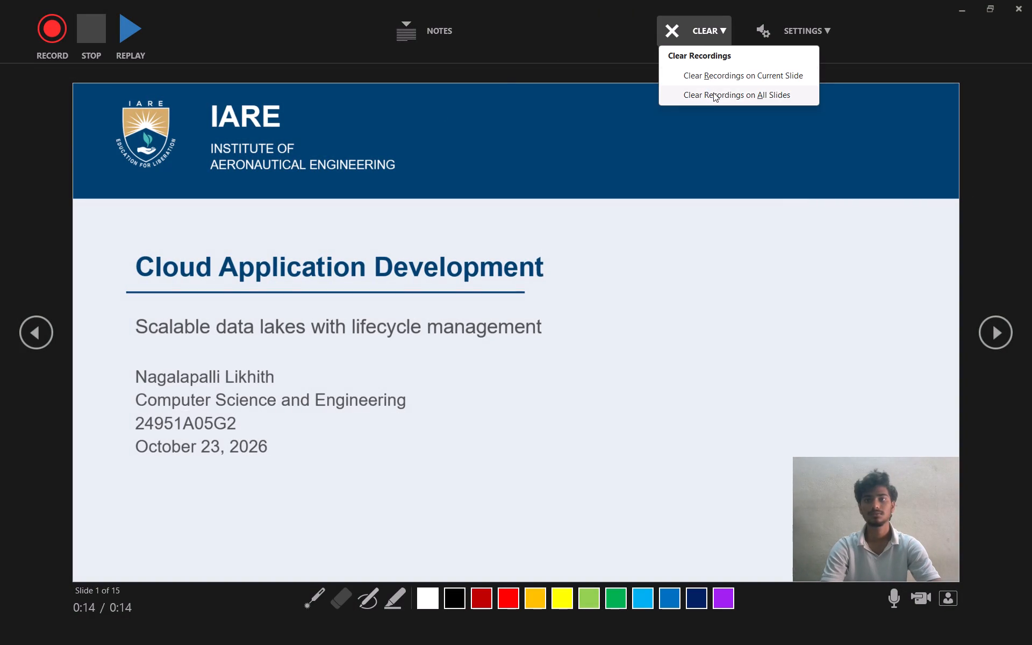
pyautogui.click(713, 92)
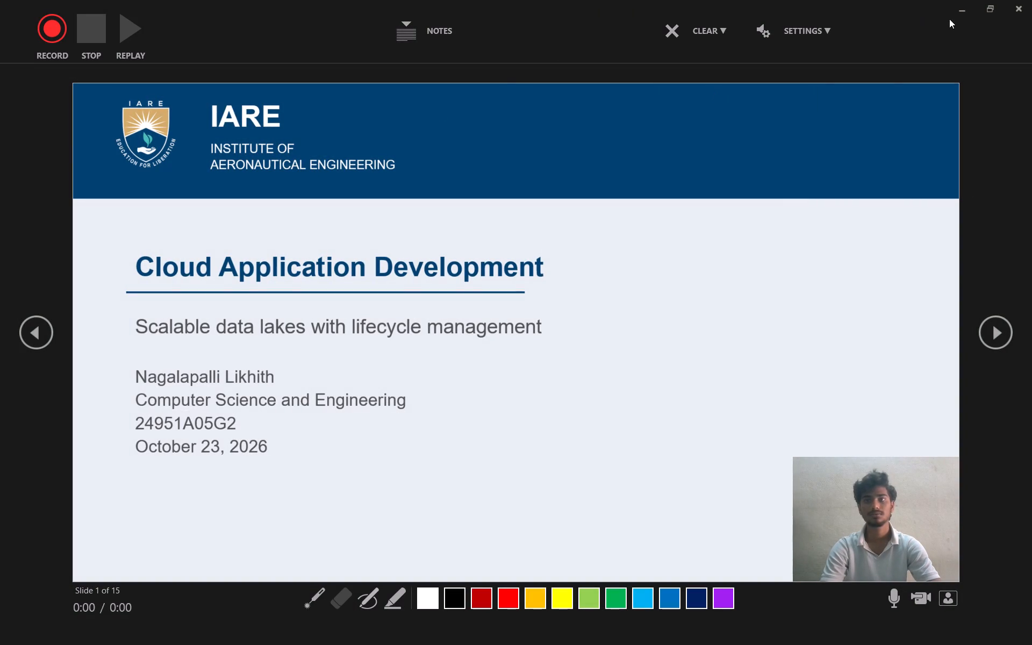
# Record about 17 seconds of presenter video on slide 1, and advance to slide 2 with the recording still running.
pyautogui.click(58, 28)
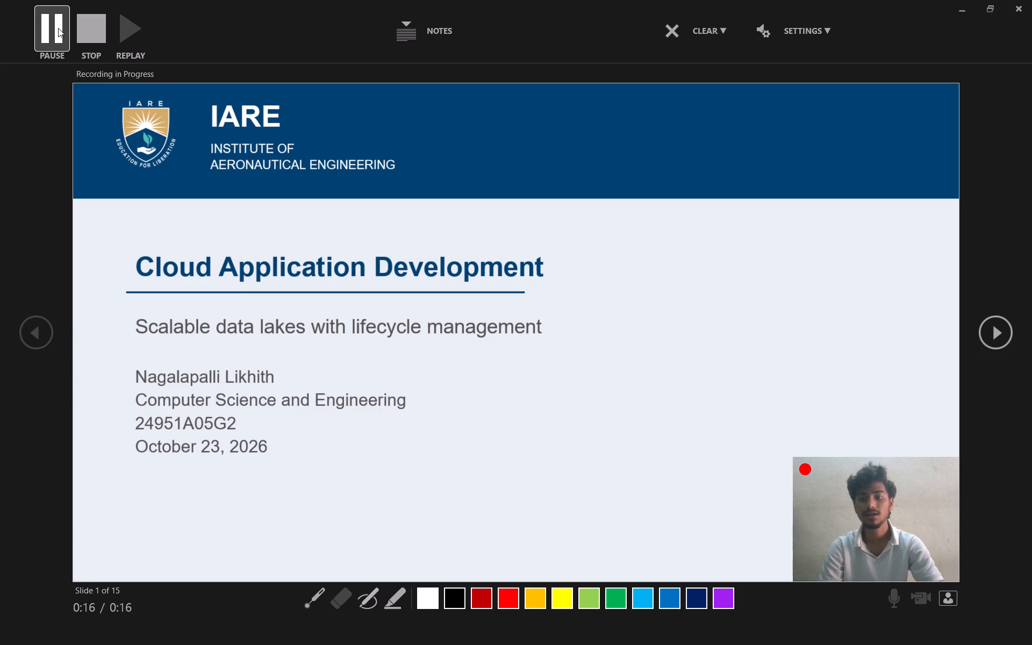
pyautogui.press('Right')
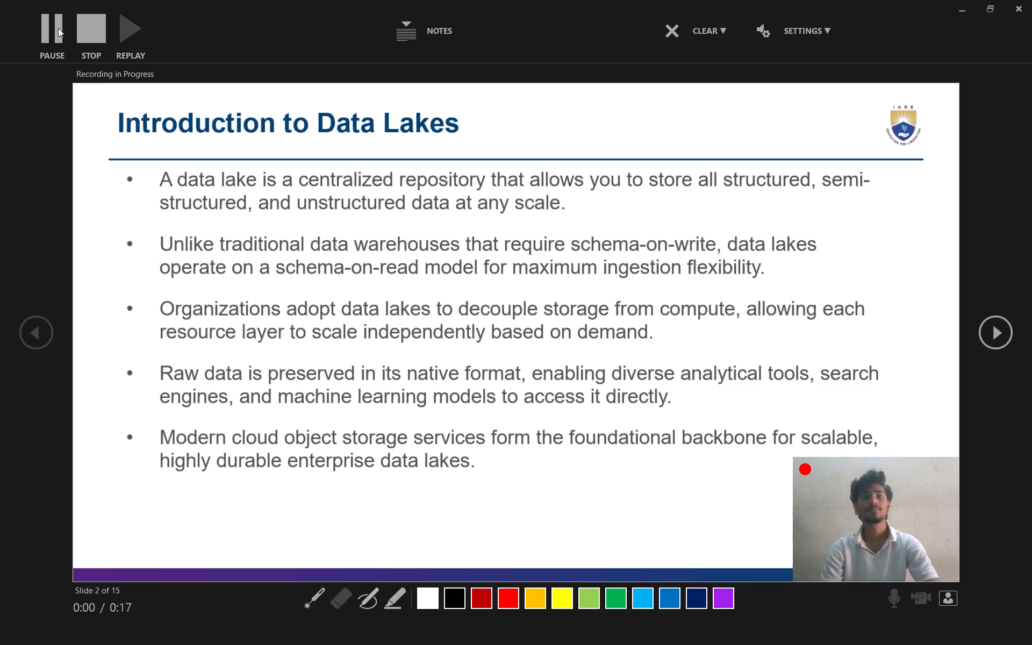
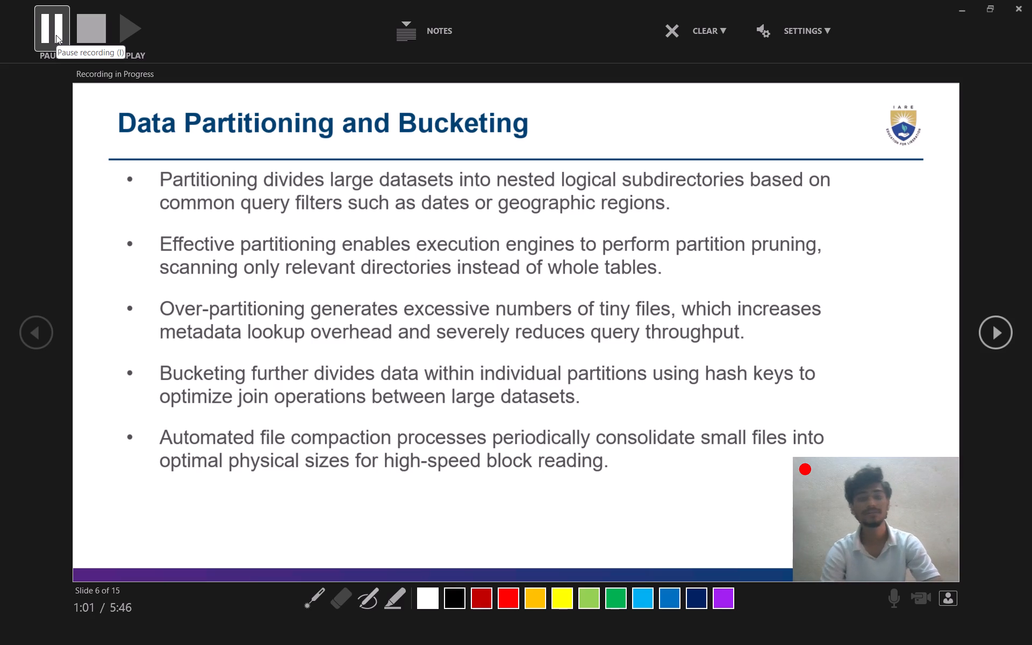
# Finish about one minute of presenter video on slide 6, "Data Partitioning and Bucketing", and advance to slide 7 with the recording still running.
pyautogui.press('Right')
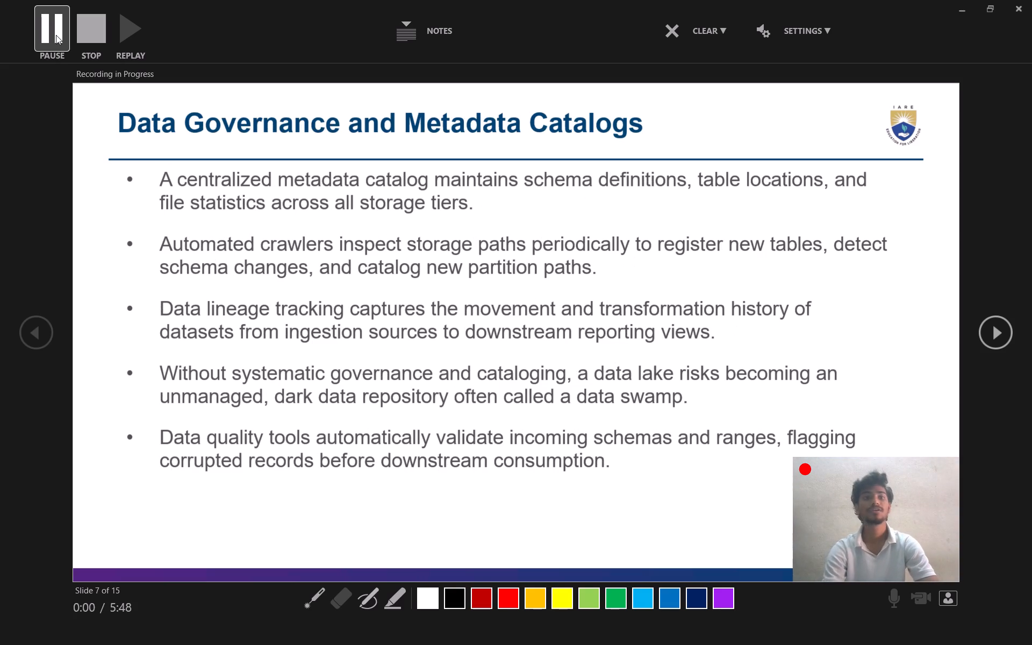
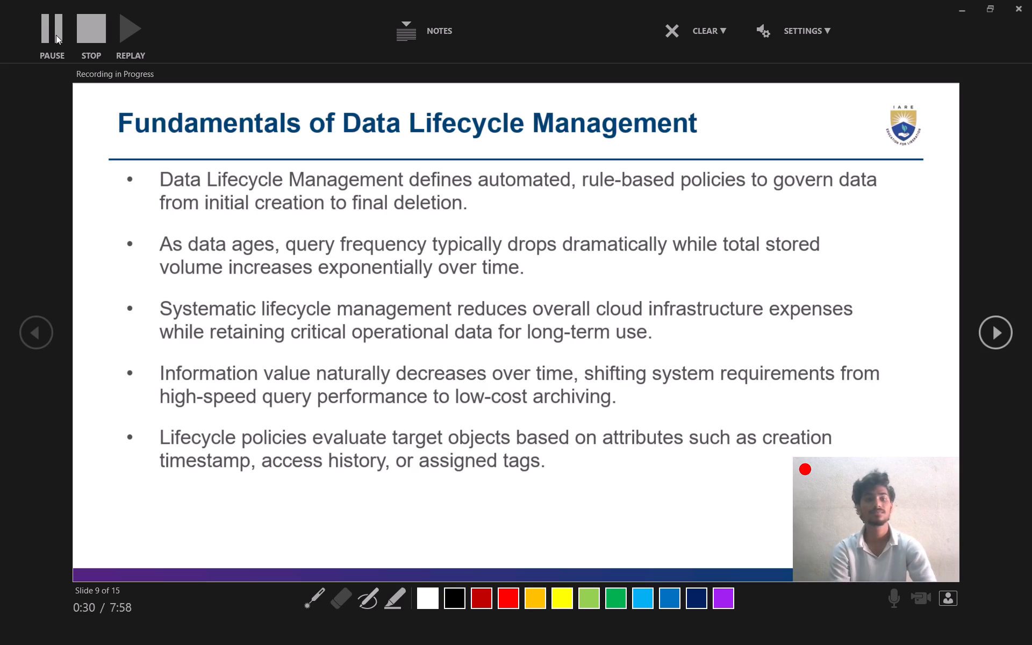
# Finish about 30 seconds of presenter video on slide 9, "Fundamentals of Data Lifecycle Management", and advance to slide 10 with the recording still running.
pyautogui.press('Right')
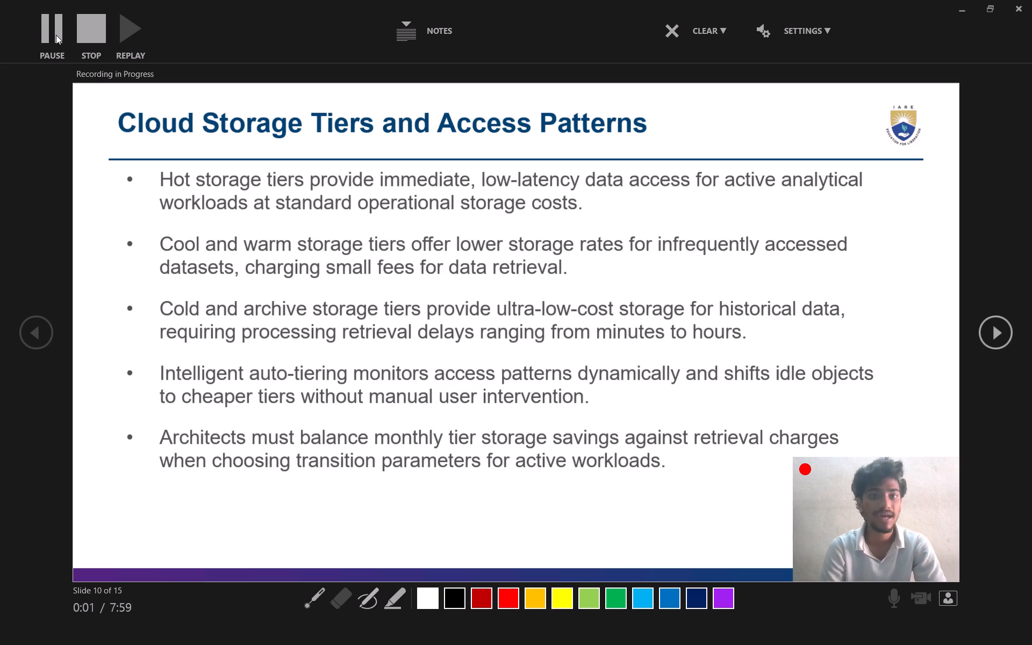
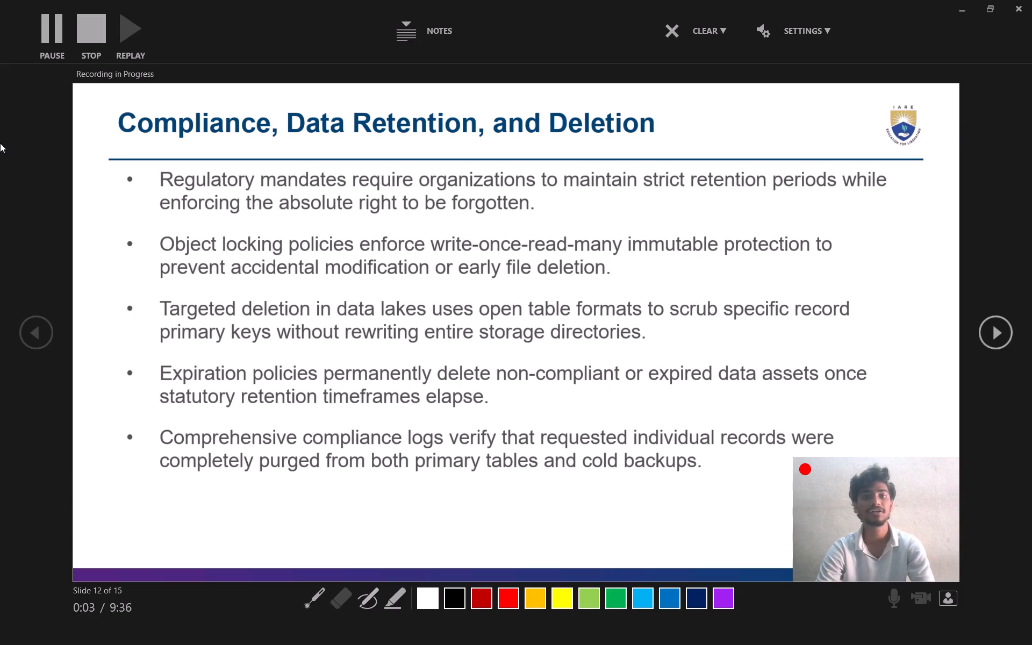
# Record presenter video from slide 12 through the slide 15 "Thank You" page, pause the recording there, and return to the editing view.
pyautogui.press('Right')
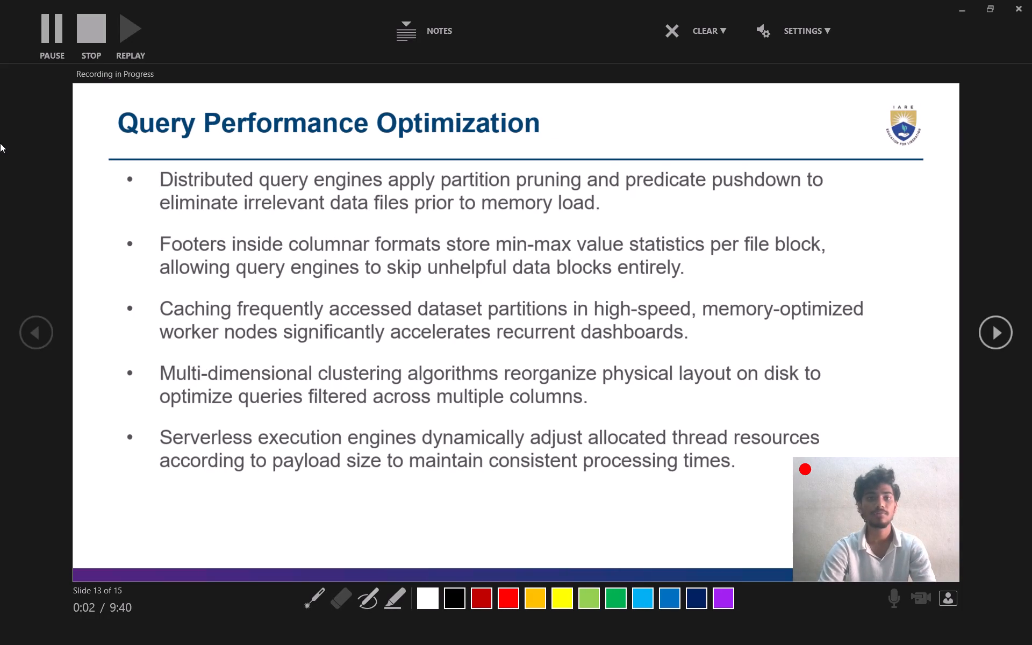
pyautogui.press('Right')
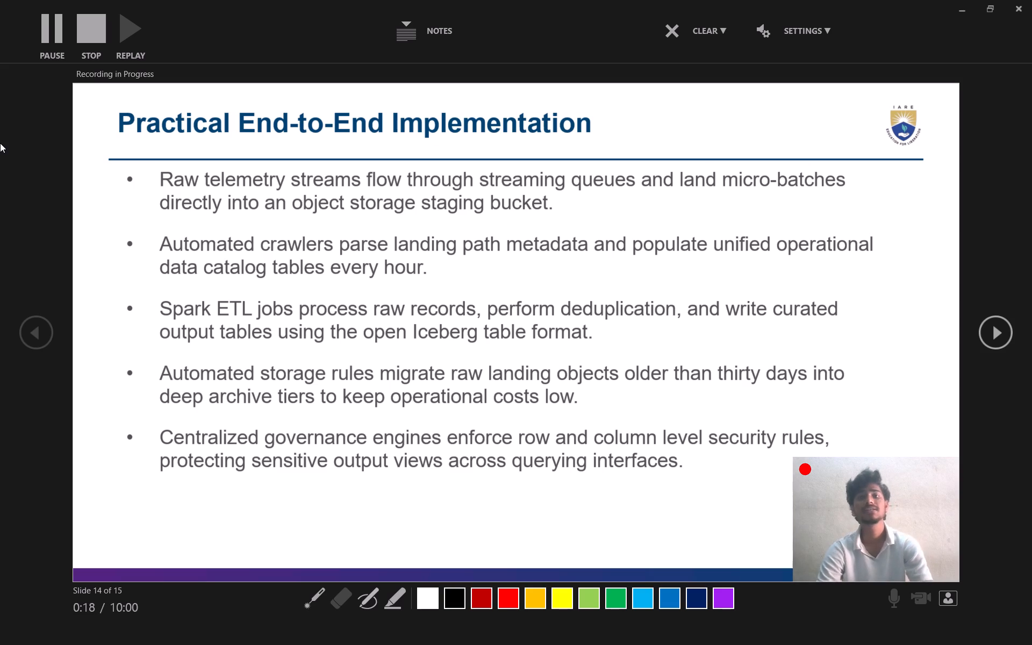
pyautogui.press('Right')
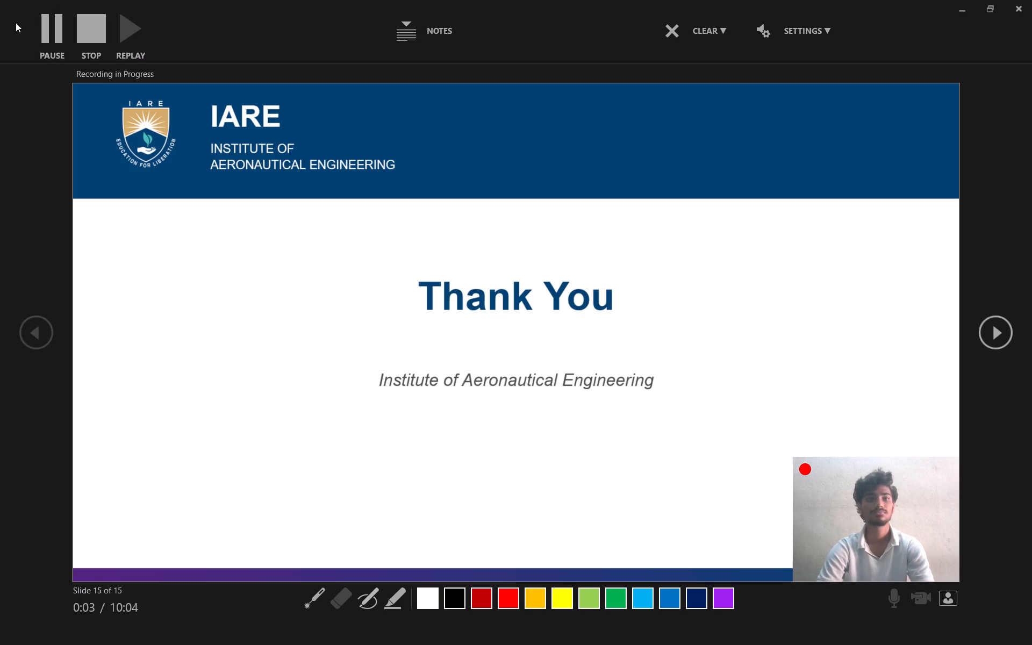
pyautogui.click(40, 28)
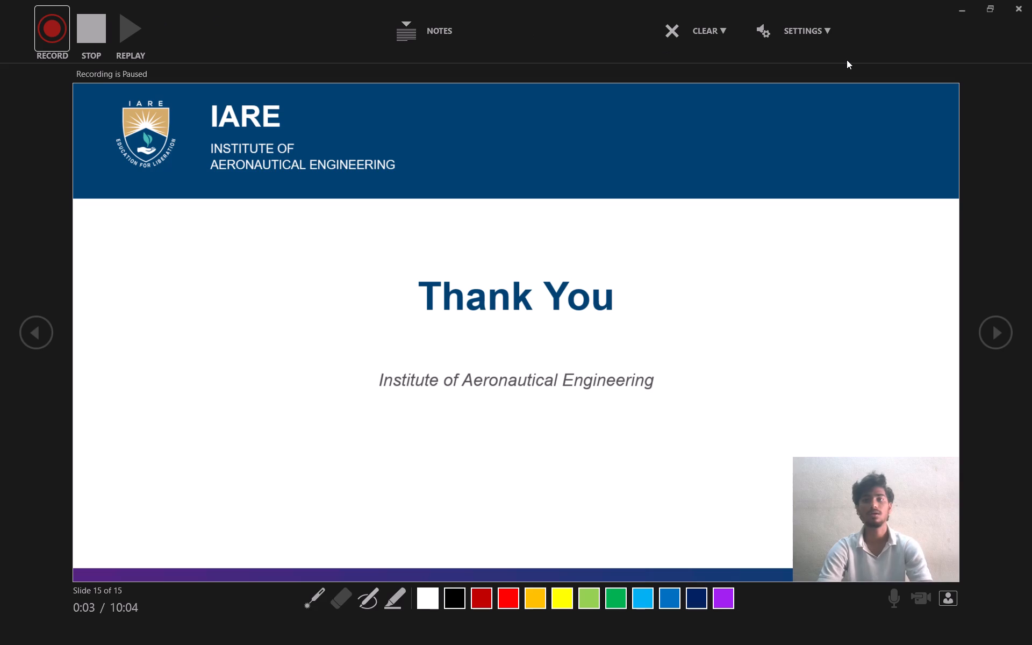
pyautogui.click(1024, 5)
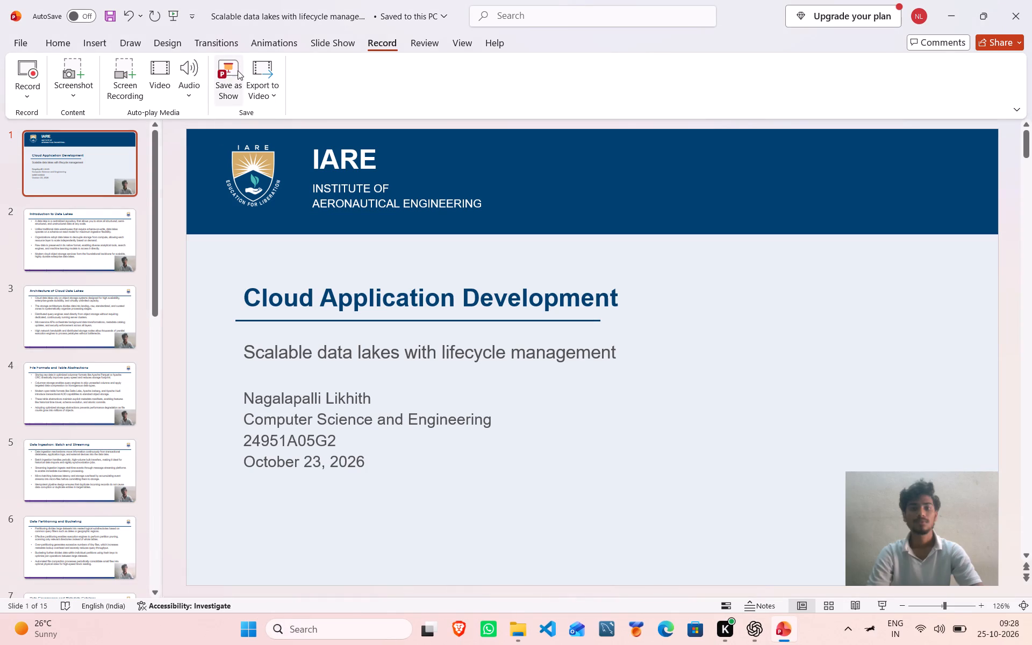
# Export the presentation as a Full HD (1080p) MPEG-4 video with recorded timings and narrations, saved in the CAD folder.
pyautogui.click(259, 93)
pyautogui.click(266, 112)
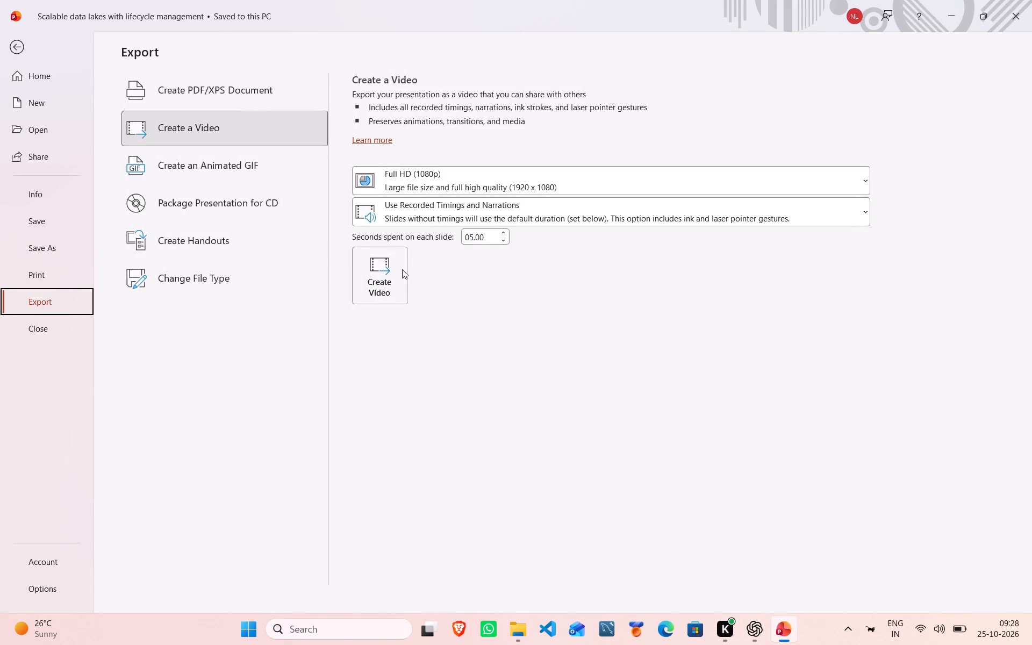
pyautogui.click(384, 278)
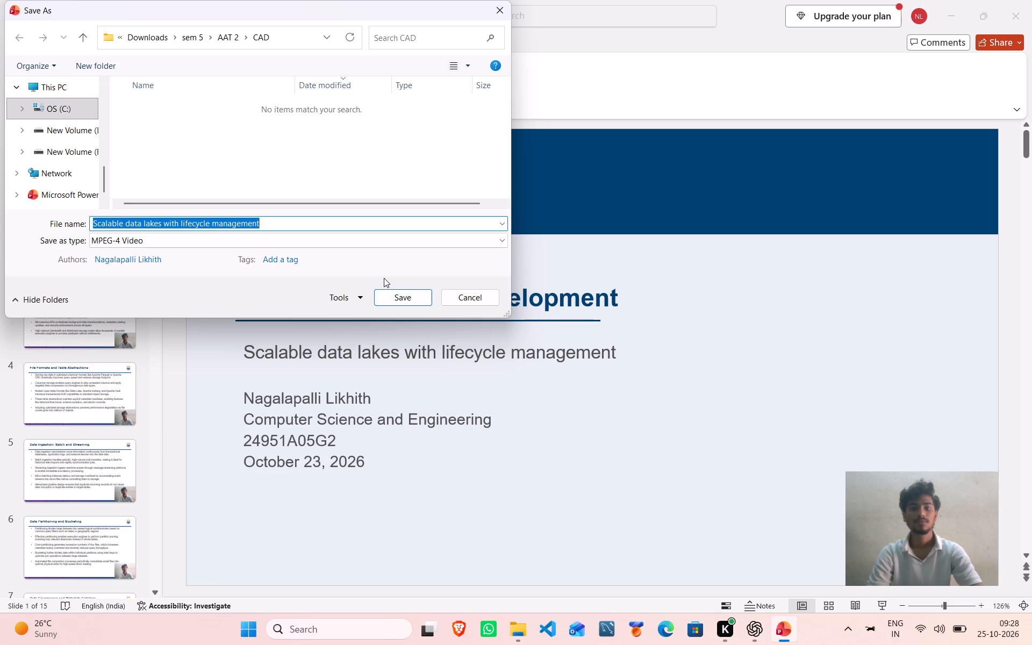
pyautogui.press('Return')
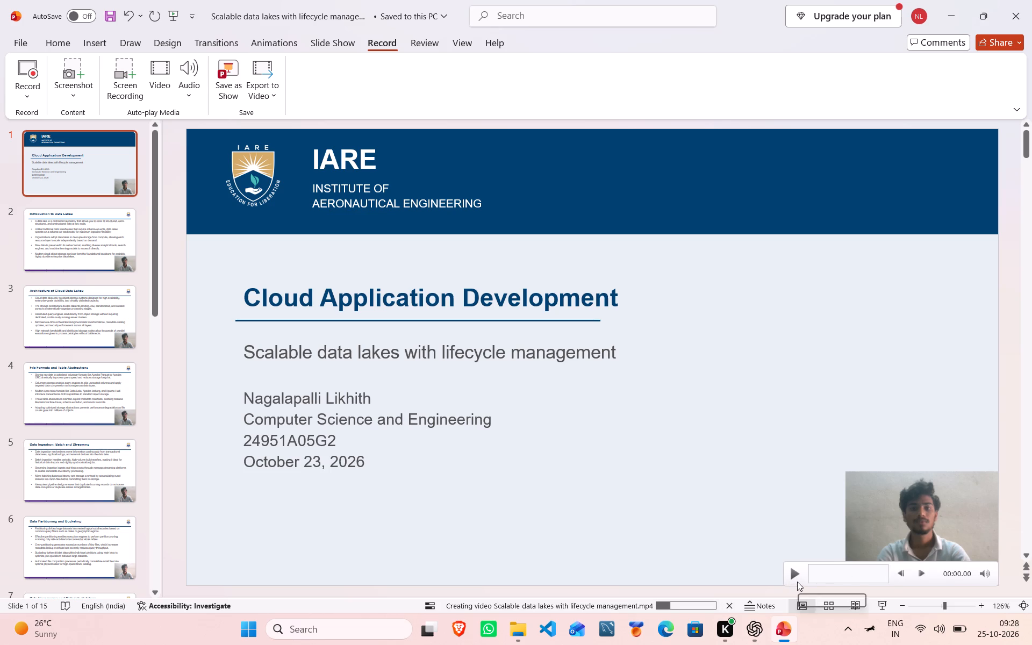
# Play back part of the presenter video on slide 3, "Architecture of Cloud Data Lakes", to check the recording.
pyautogui.click(797, 580)
pyautogui.scroll(-3, 797, 580)
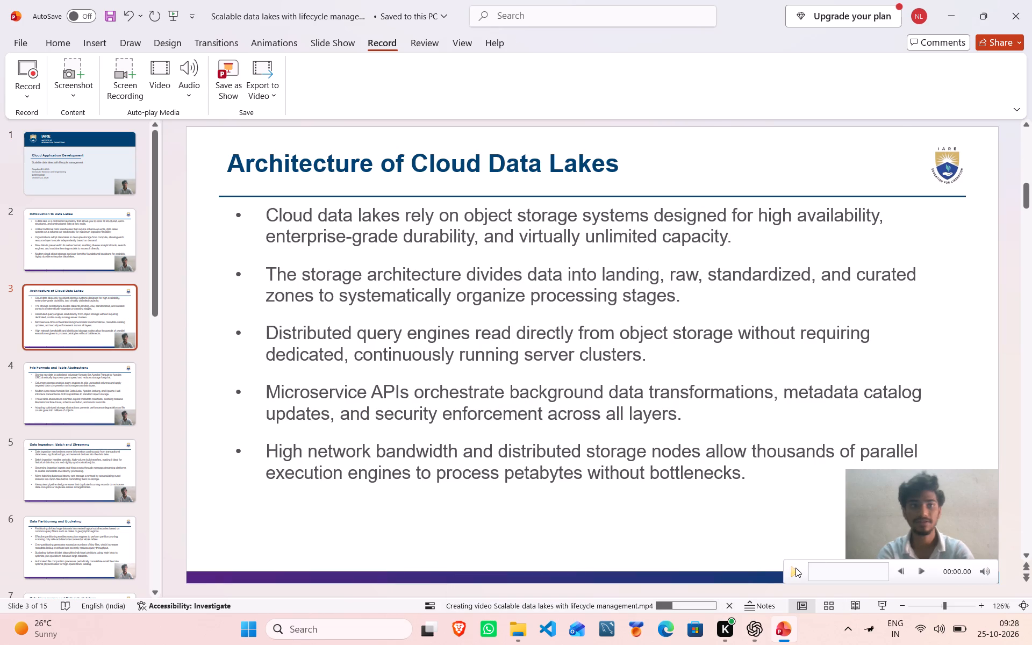
pyautogui.click(791, 573)
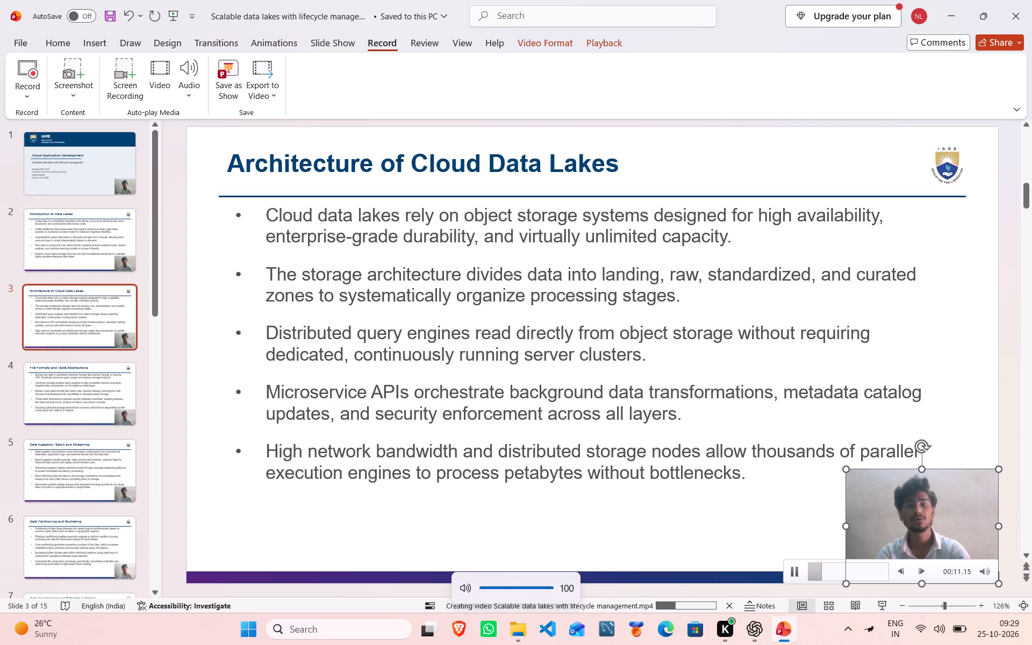
pyautogui.click(894, 530)
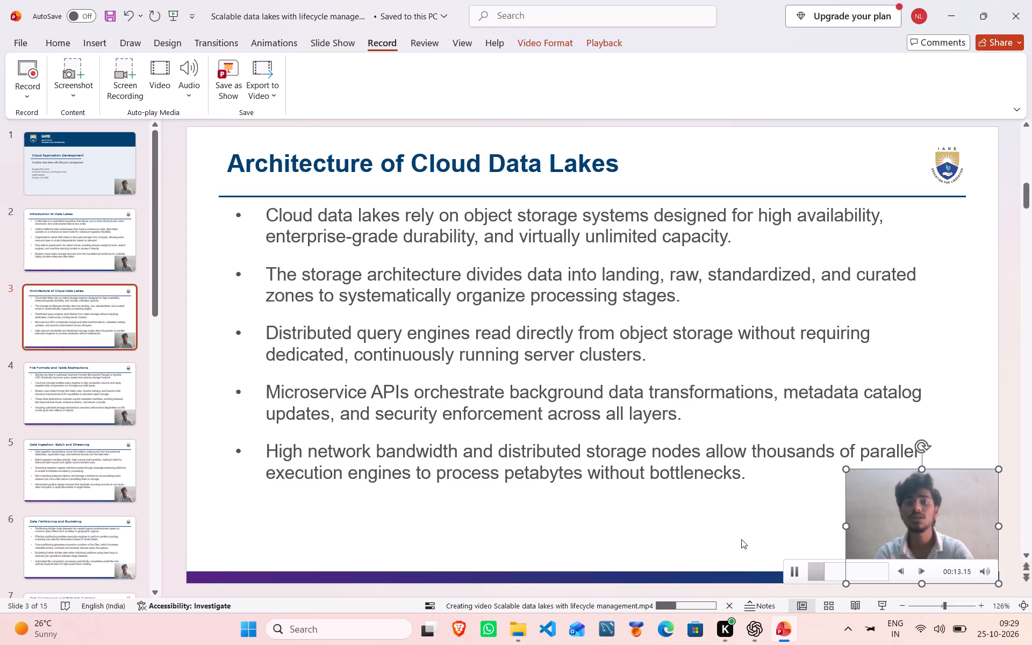
pyautogui.click(741, 539)
# Check the remaining slides' presenter videos and play back about 20 seconds of the one on slide 8, "Security and Fine-Grained Access Control".
pyautogui.scroll(-7, 745, 492)
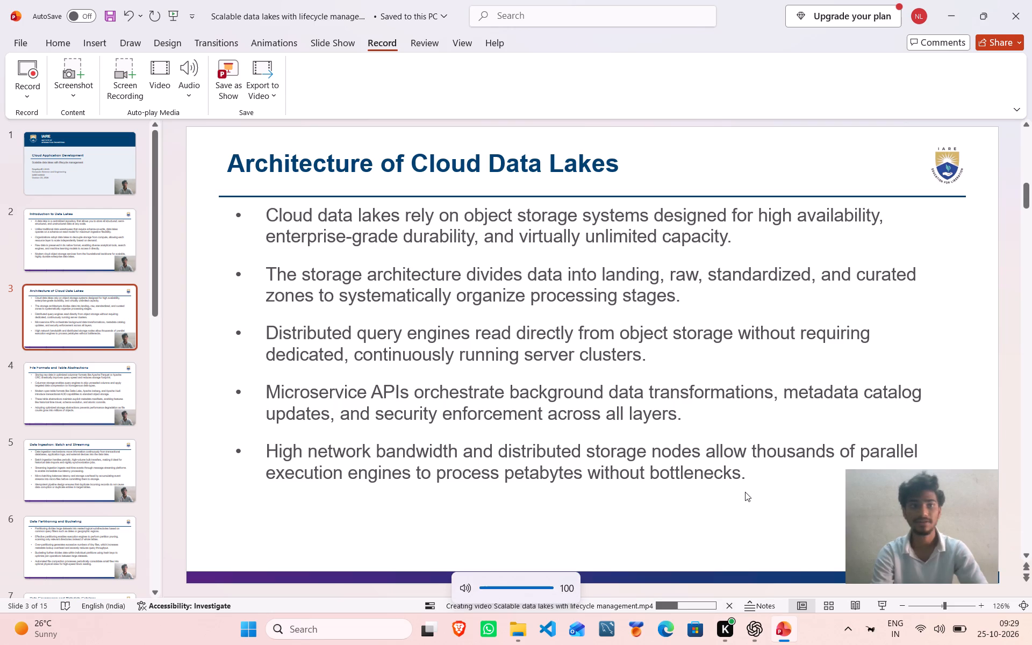
pyautogui.scroll(-20, 745, 492)
pyautogui.scroll(-20, 745, 492)
pyautogui.scroll(-20, 745, 492)
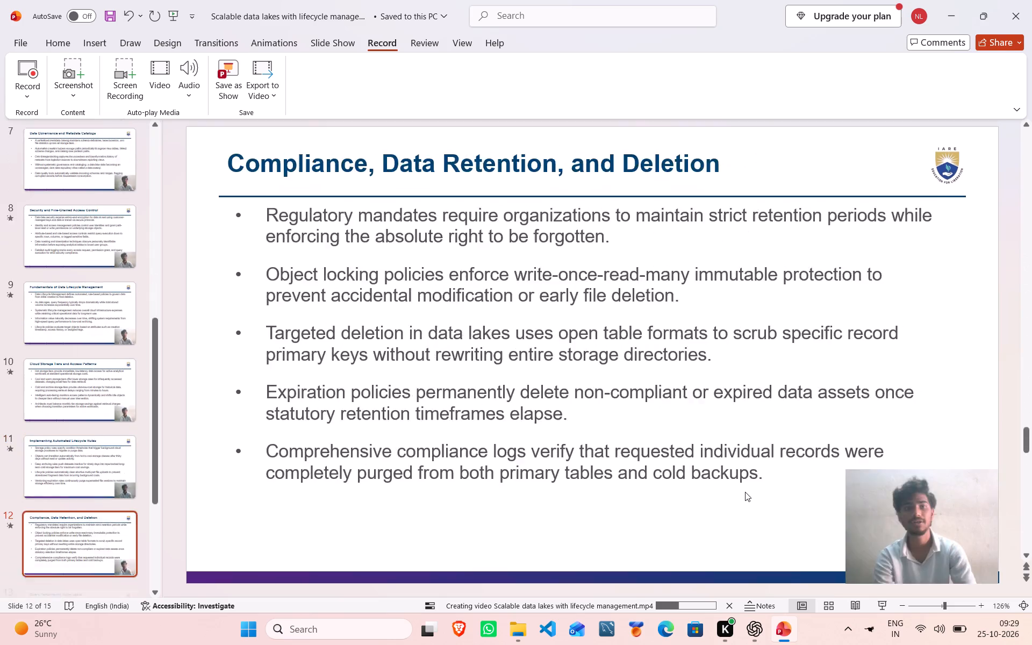
pyautogui.scroll(-5, 745, 492)
pyautogui.scroll(2, 827, 393)
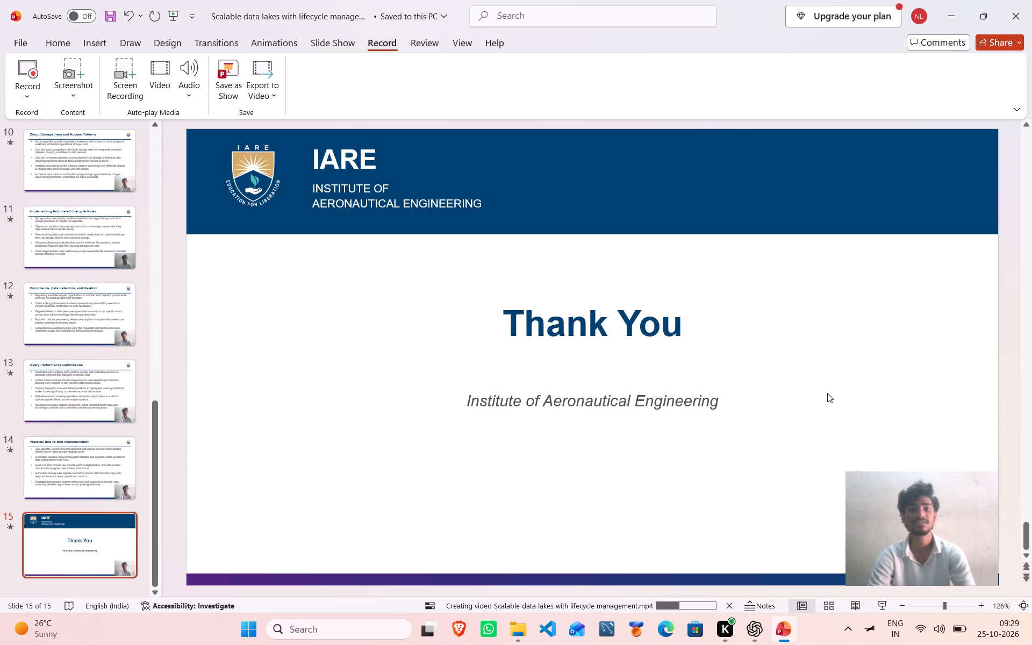
pyautogui.scroll(4, 827, 393)
pyautogui.click(906, 526)
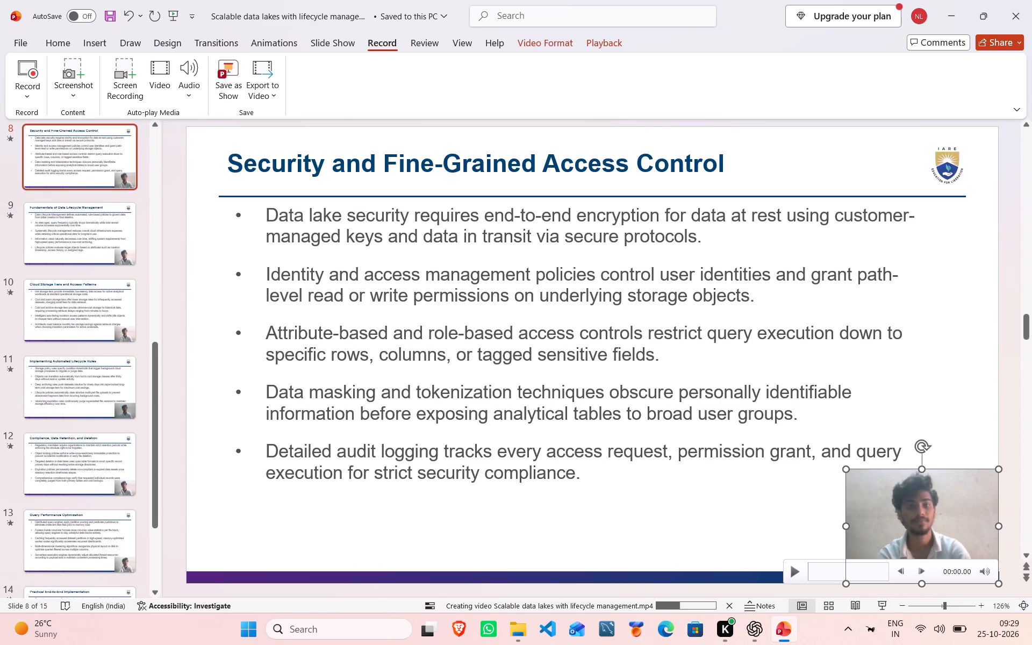
pyautogui.click(794, 578)
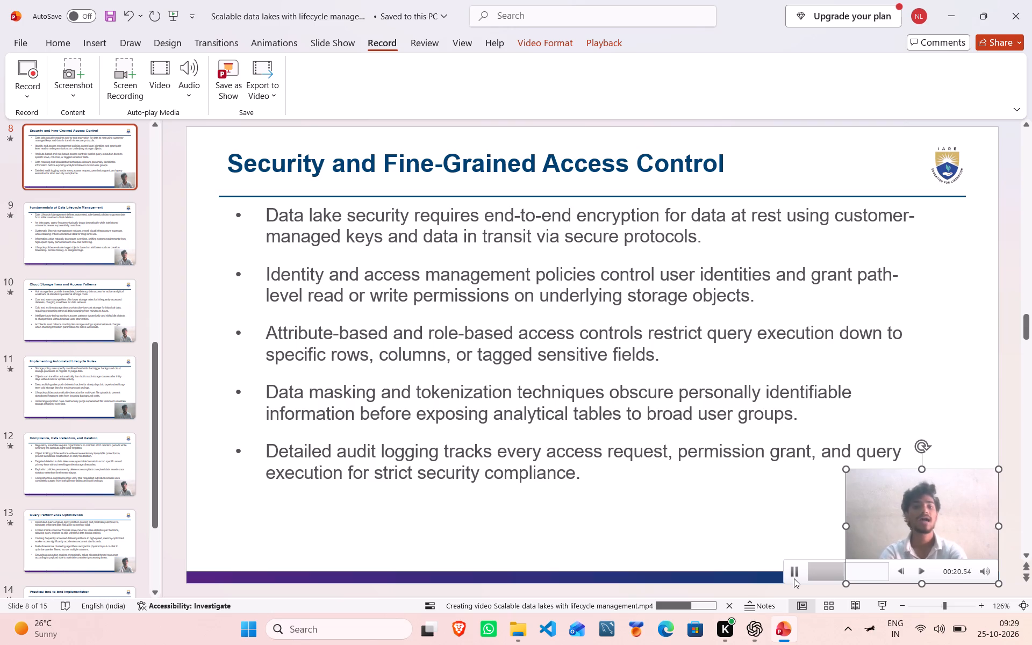
pyautogui.click(799, 526)
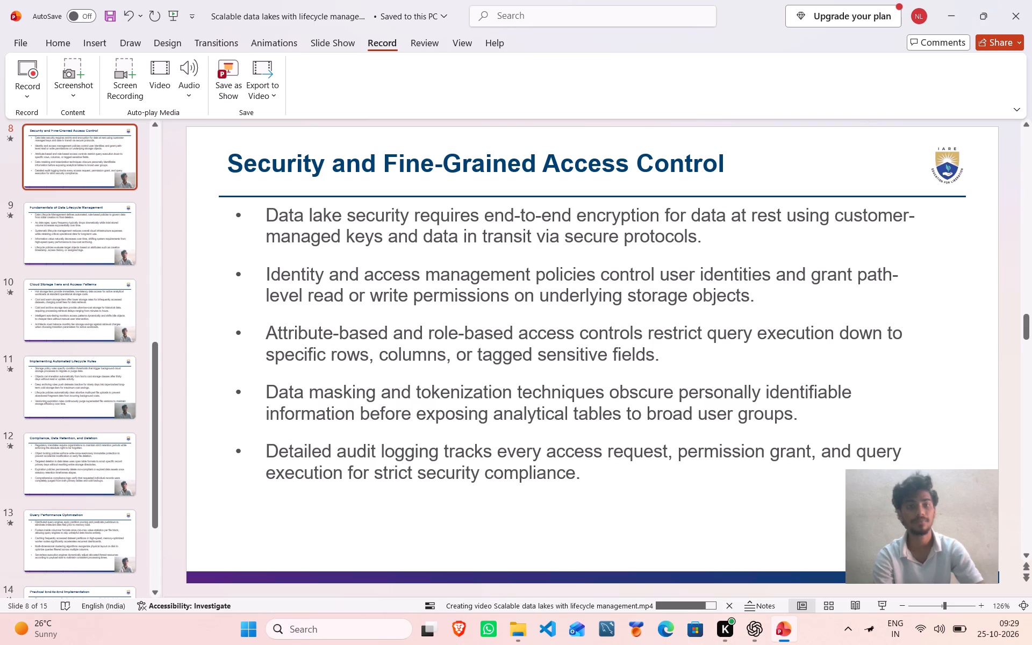
# Switch to File Explorer, open the "Account Manipulation Detection" presentation from the ISM folder in AAT 2, and go to slide 2.
pyautogui.click(526, 629)
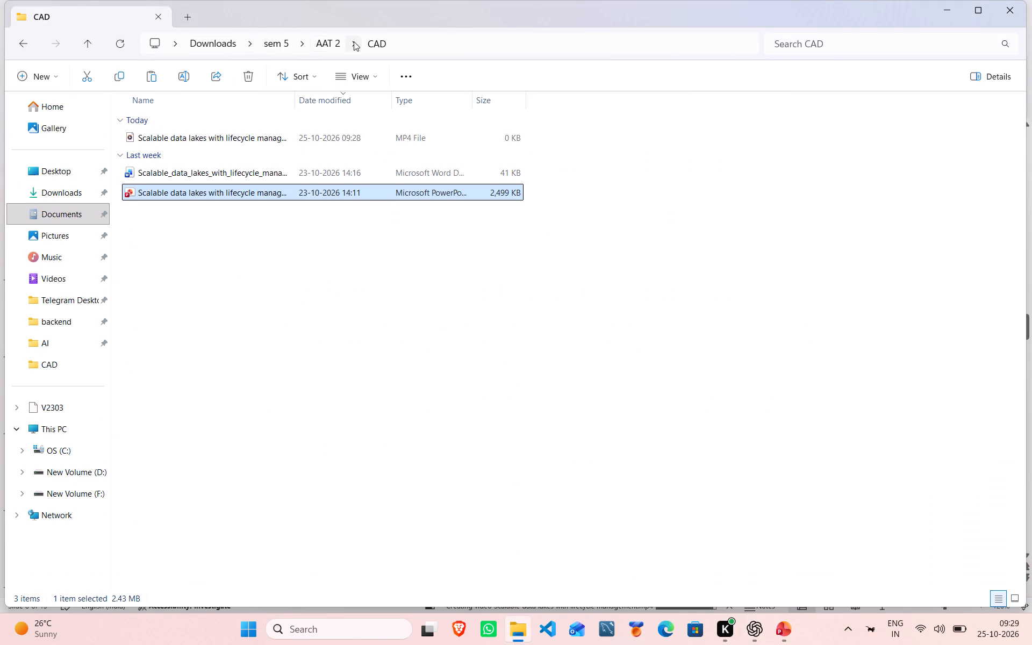
pyautogui.click(327, 41)
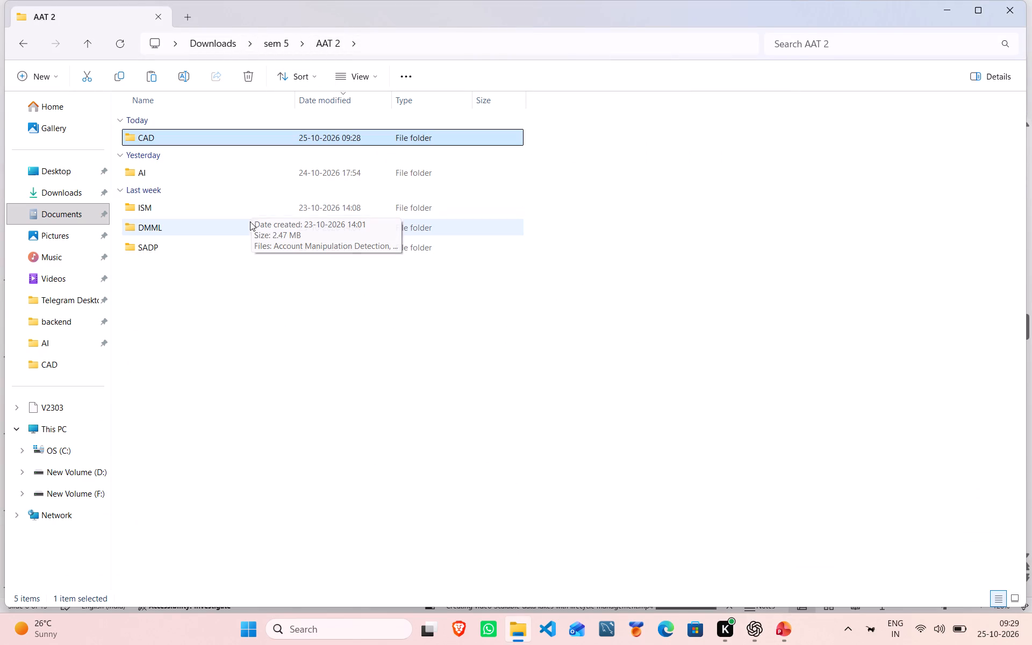
pyautogui.doubleClick(241, 199)
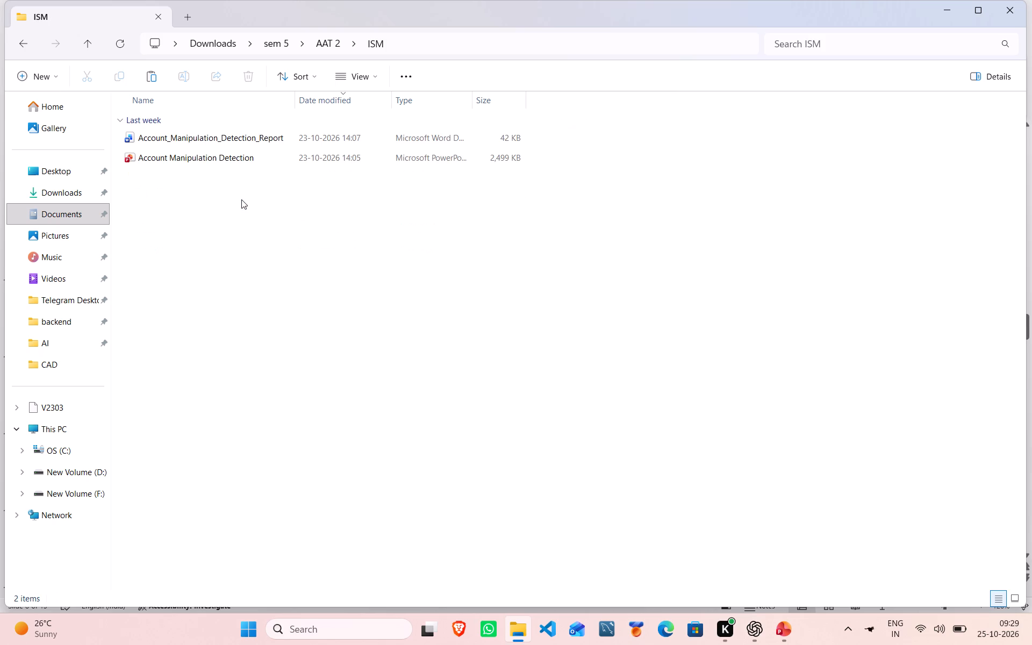
pyautogui.doubleClick(235, 155)
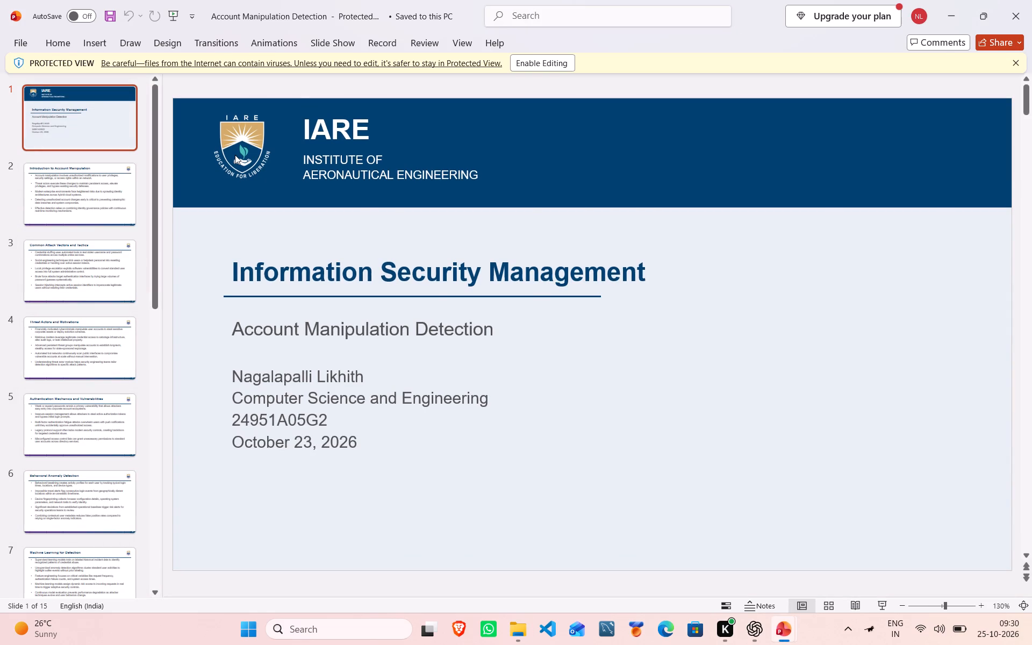
pyautogui.press('Down')
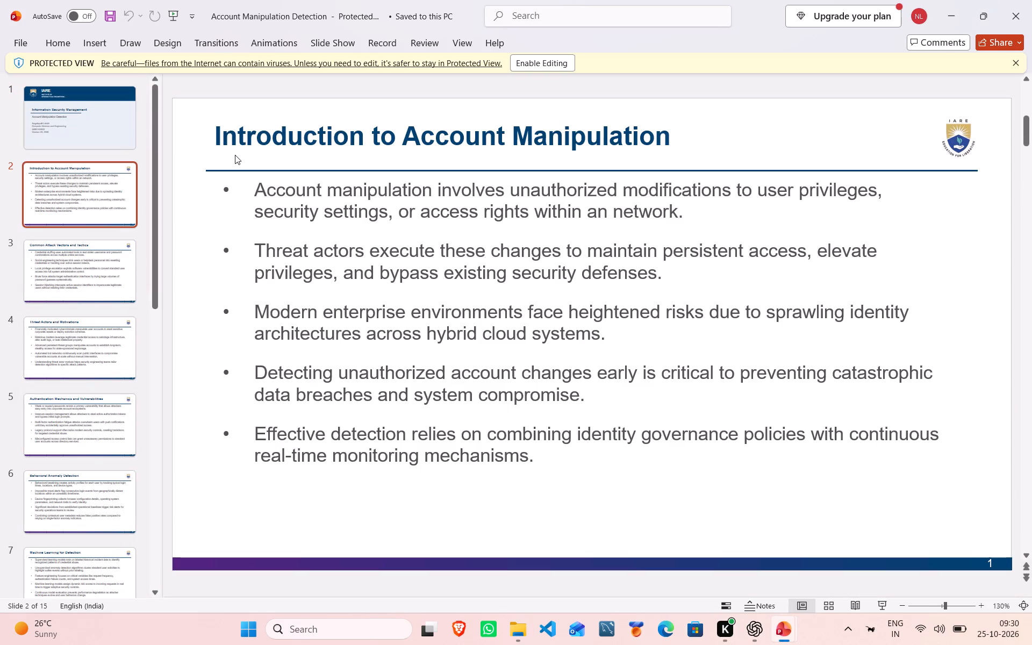
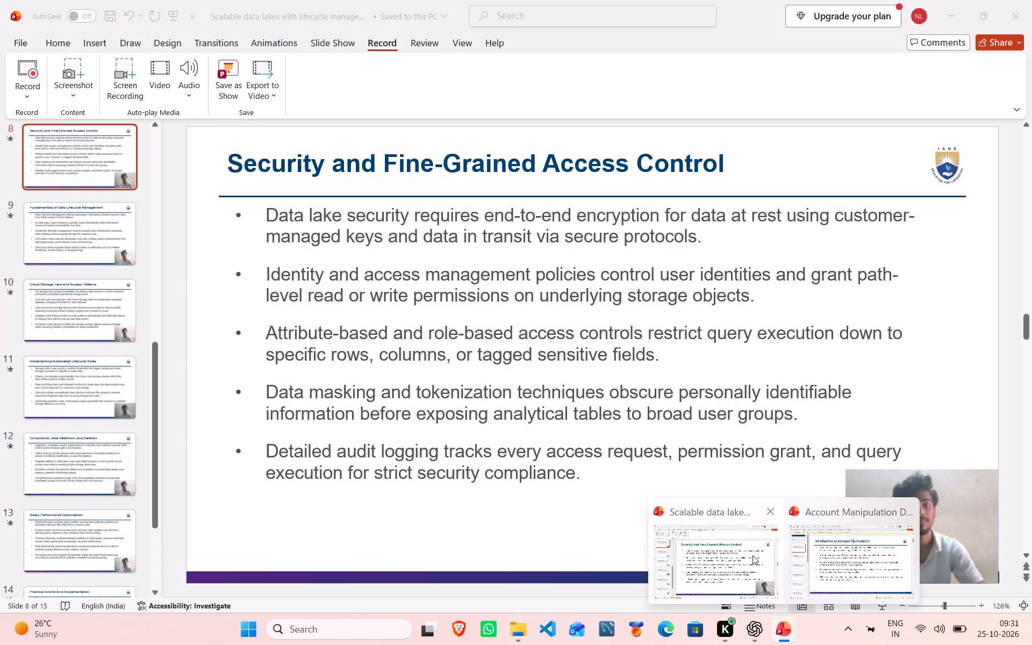
# Close the "Scalable data lakes with lifecycle management" presentation, saving its changes in the CAD folder.
pyautogui.click(765, 516)
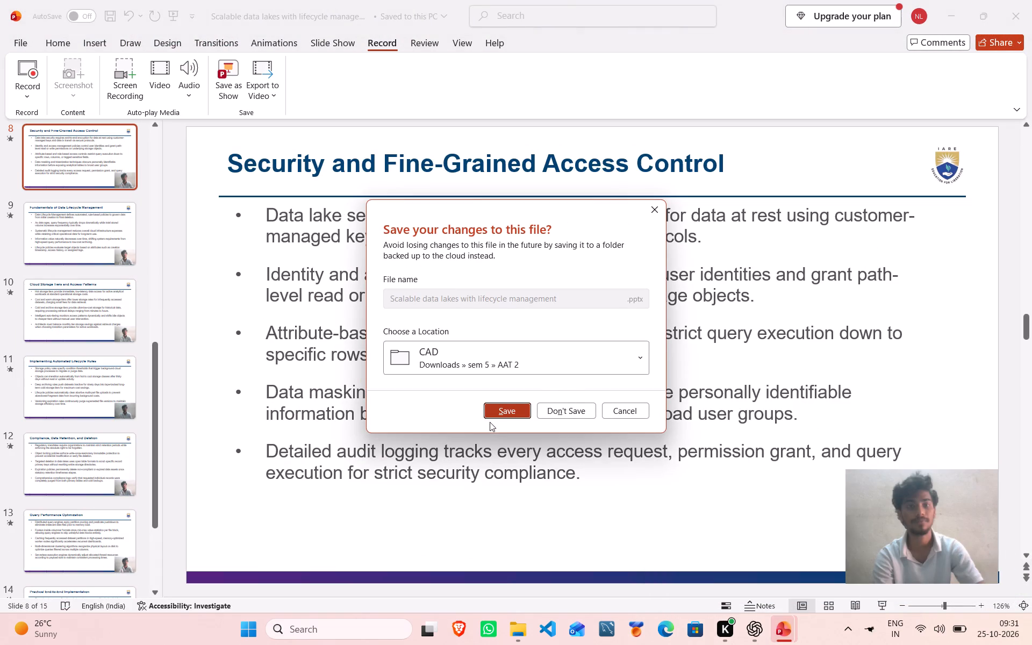
pyautogui.click(511, 413)
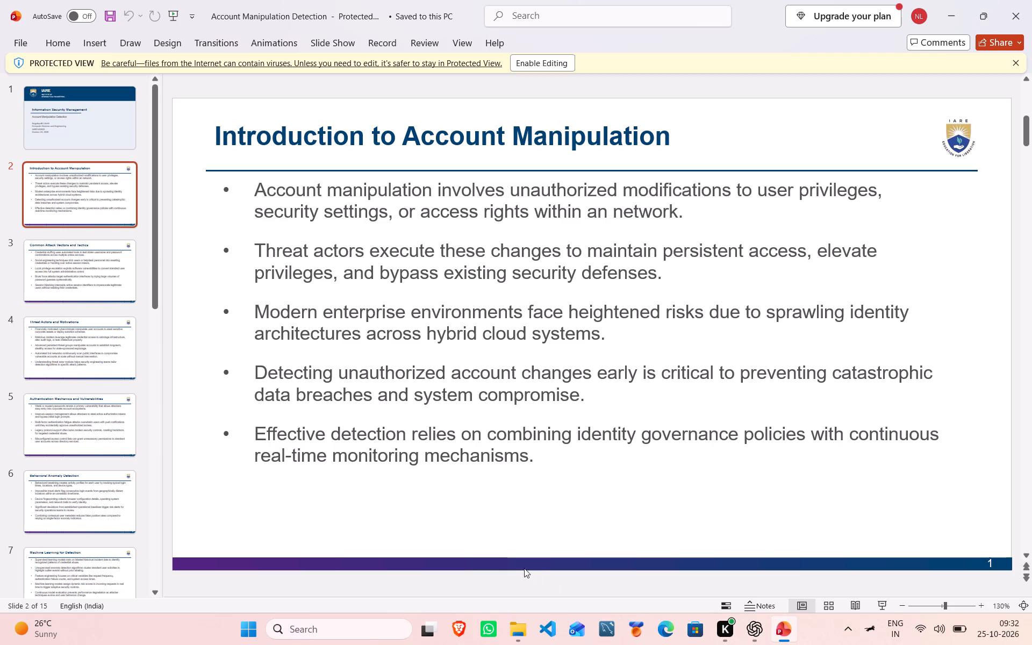
# Switch to File Explorer, open the exported MP4 from AAT 2's CAD folder, and spot-check playback at later points, up to about 9:37.
pyautogui.click(520, 630)
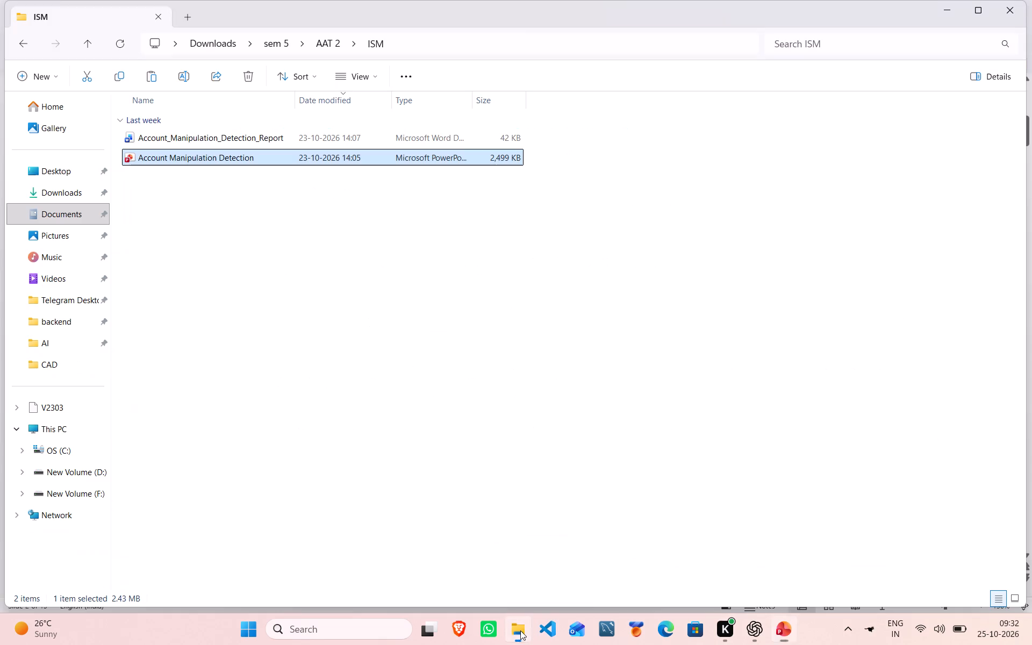
pyautogui.click(316, 39)
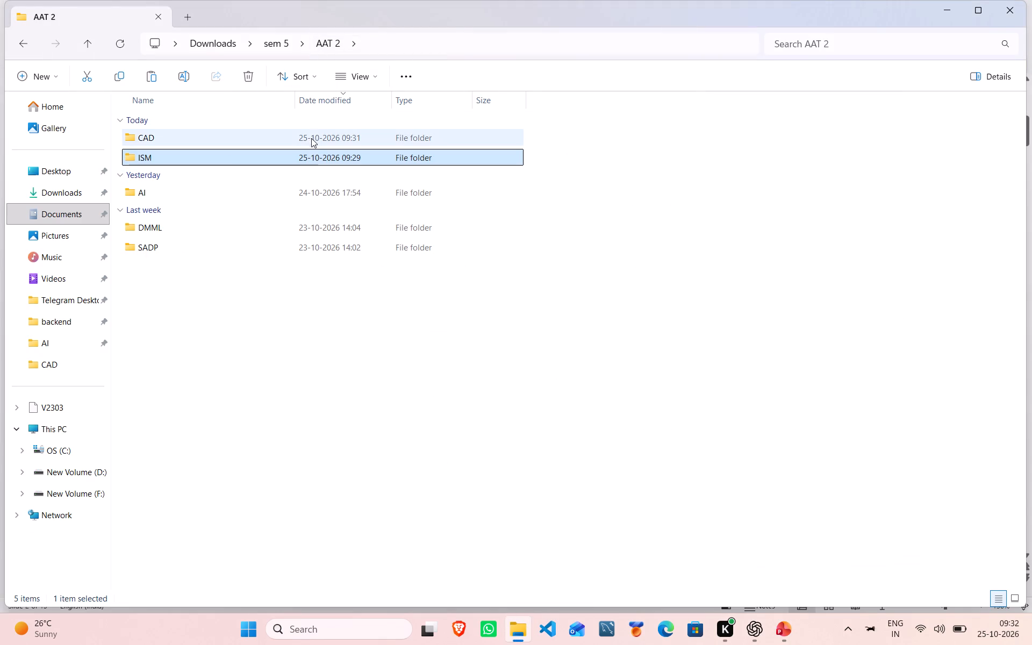
pyautogui.doubleClick(311, 134)
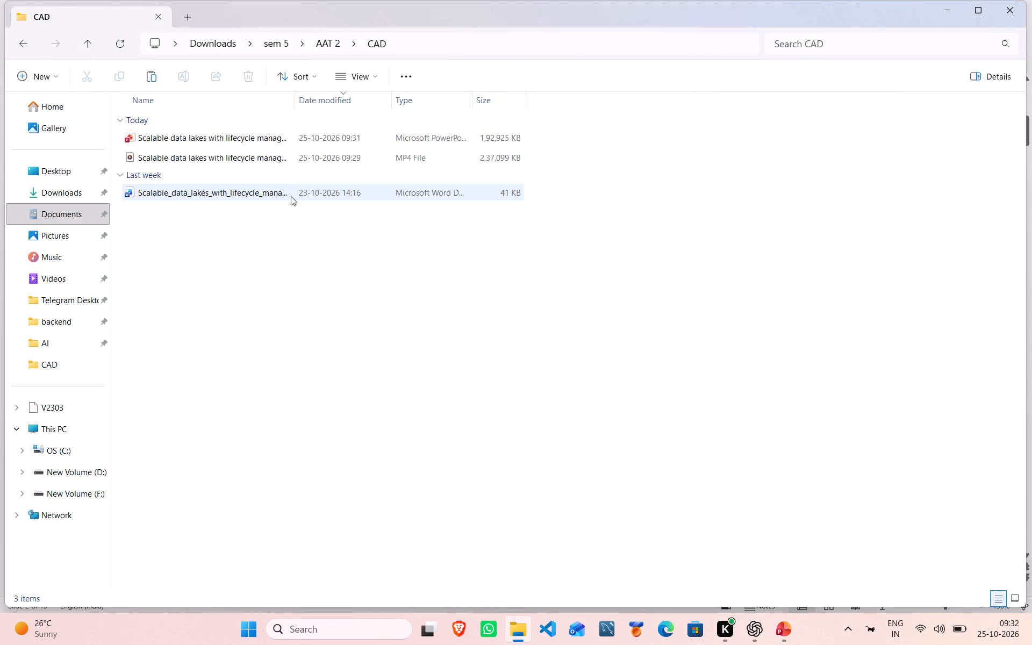
pyautogui.doubleClick(285, 156)
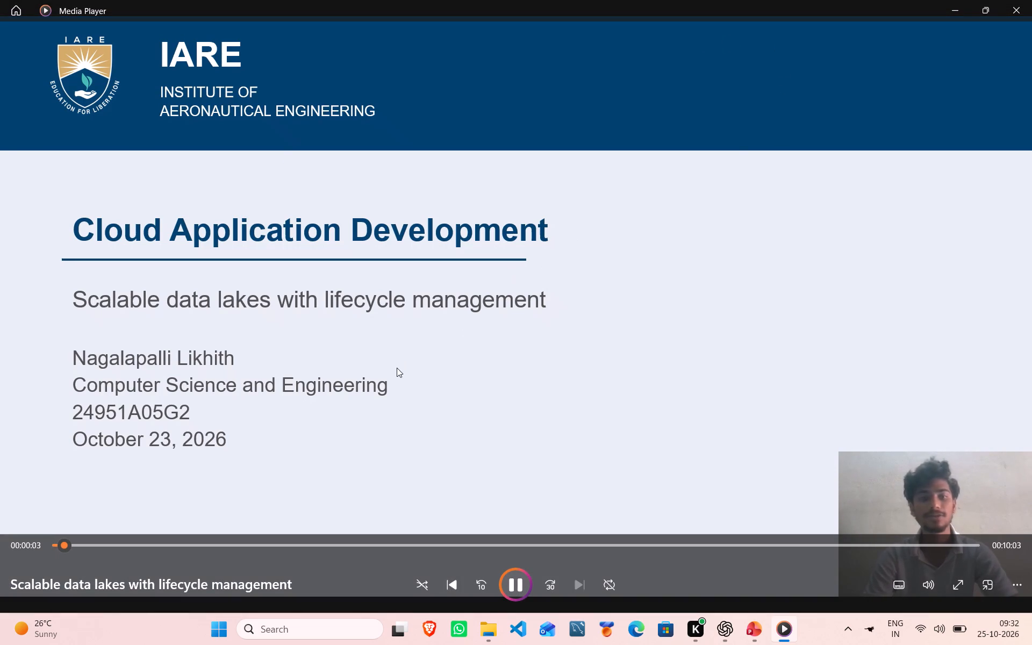
pyautogui.click(795, 546)
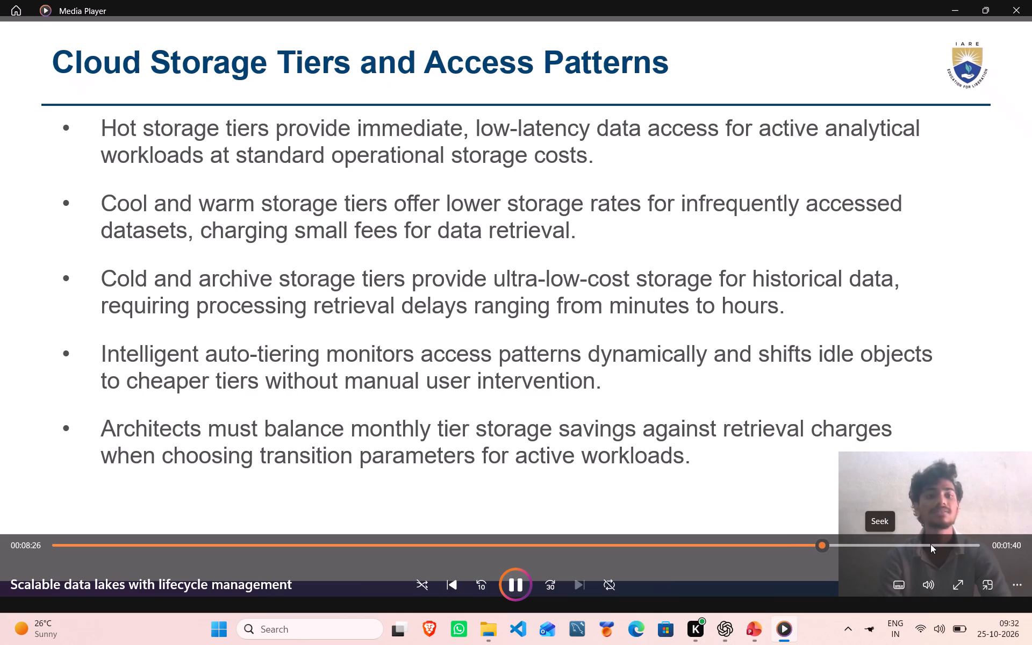
pyautogui.click(930, 544)
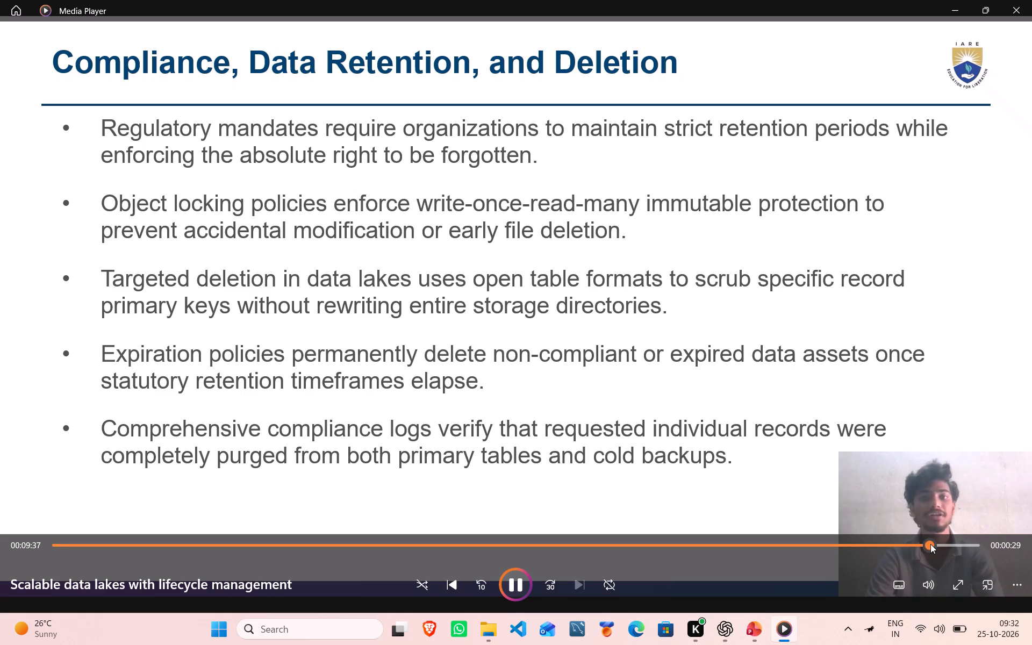